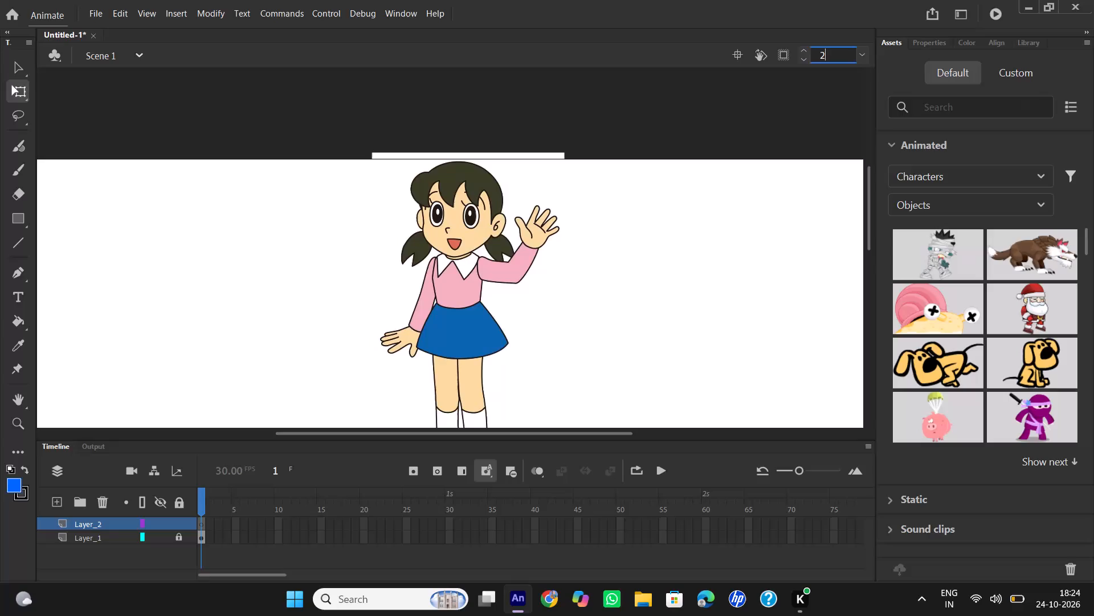
With the Pen tool on Layer_2, trace the hair's outer outline from the fringe bump's notch over the crown to the waving-side ear.
type("00")
key("Return")
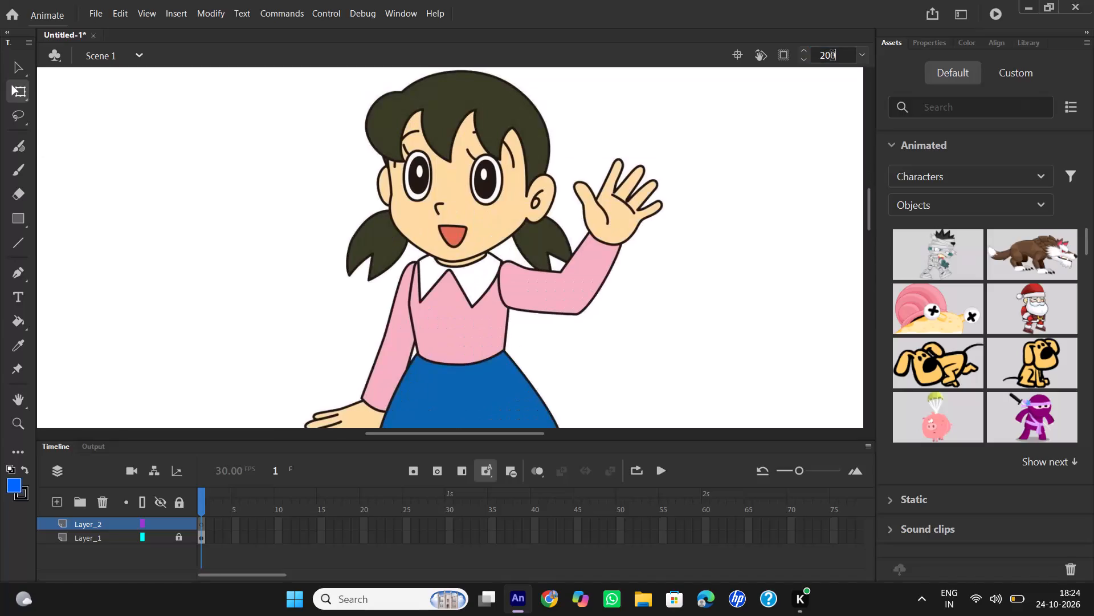
double_click(827, 55)
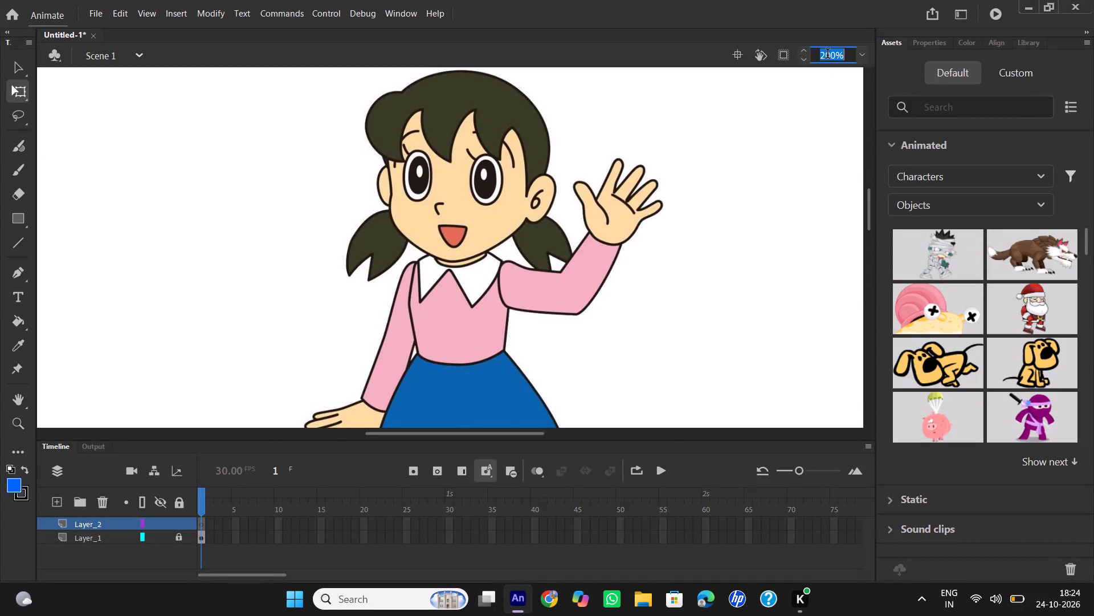
type("250")
key("Return")
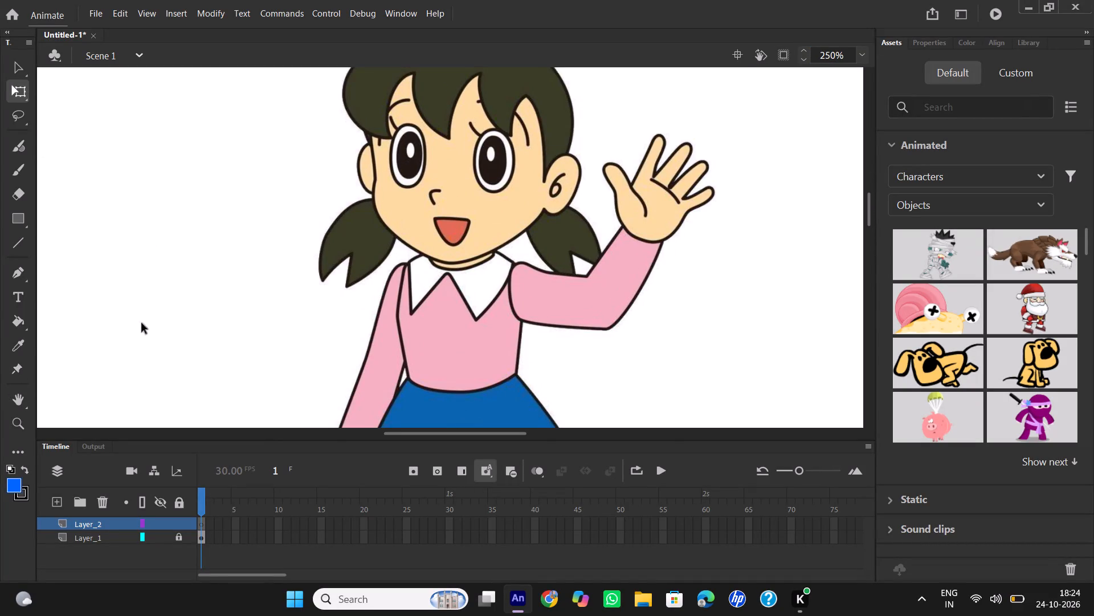
scroll(170, 301, "up", 1)
scroll(170, 301, "down", 1)
scroll(170, 301, "up", 1)
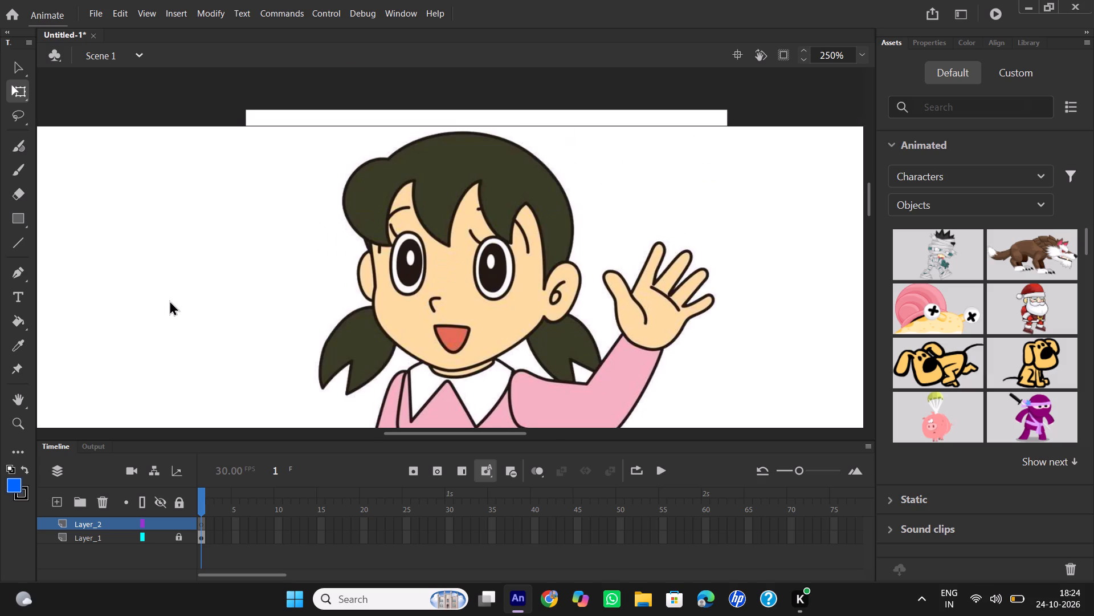
double_click(830, 55)
type("300")
key("Return")
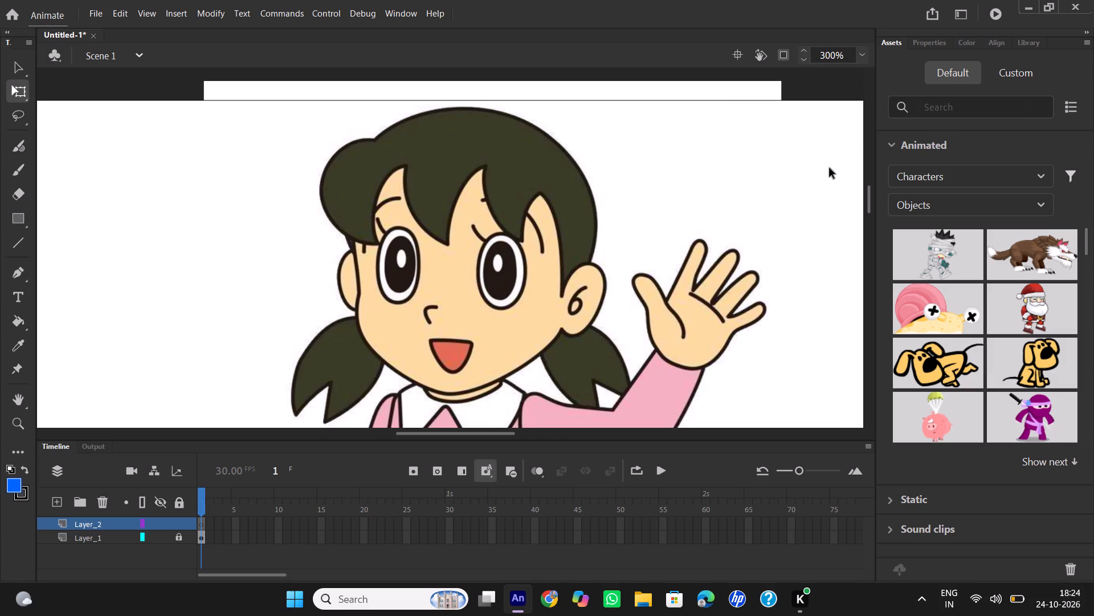
left_click(868, 200)
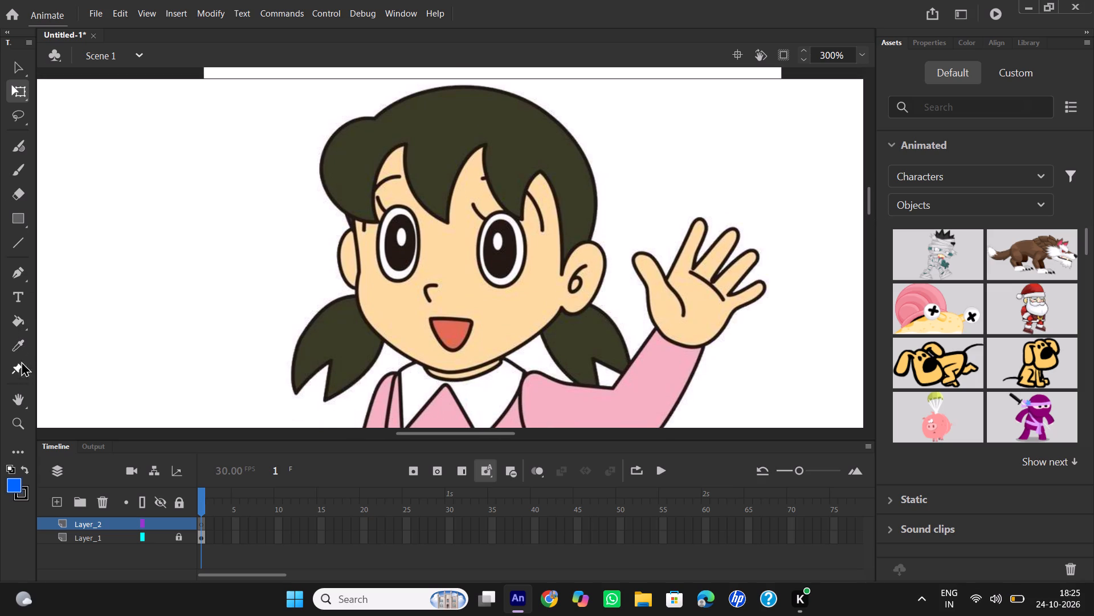
left_click(16, 269)
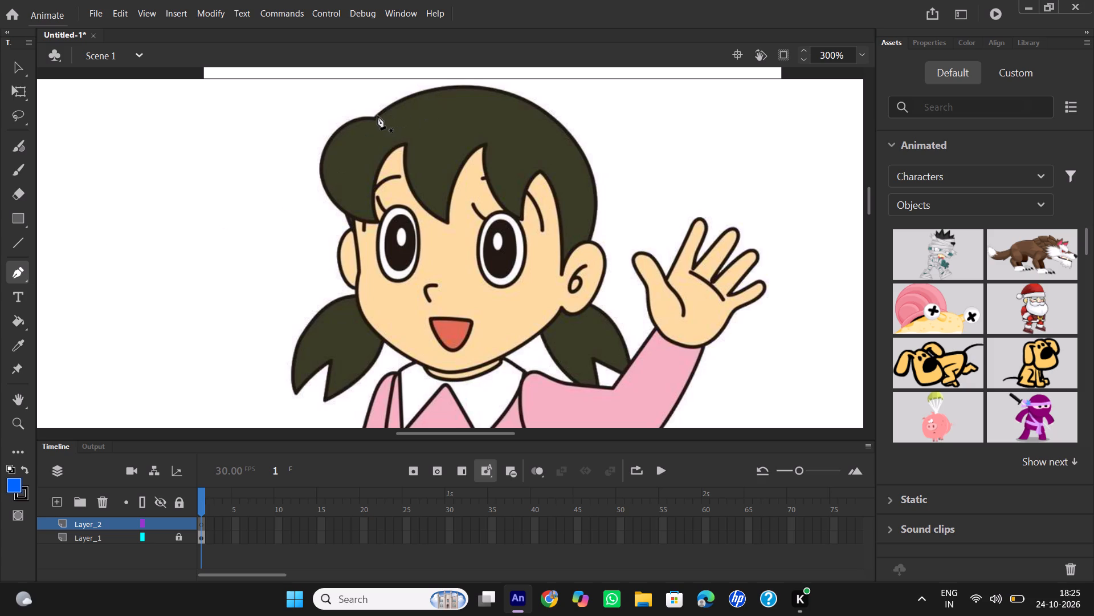
left_click(377, 116)
left_click_drag(474, 87, 518, 99)
left_click_drag(518, 99, 542, 88)
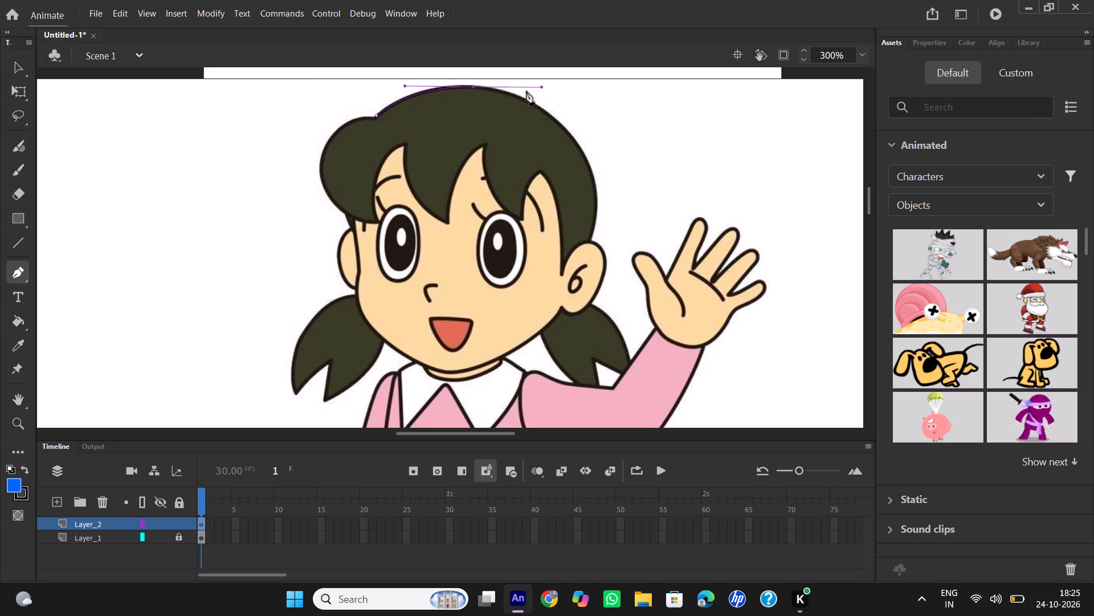
left_click(476, 88)
left_click_drag(565, 130, 592, 161)
left_click_drag(592, 161, 611, 173)
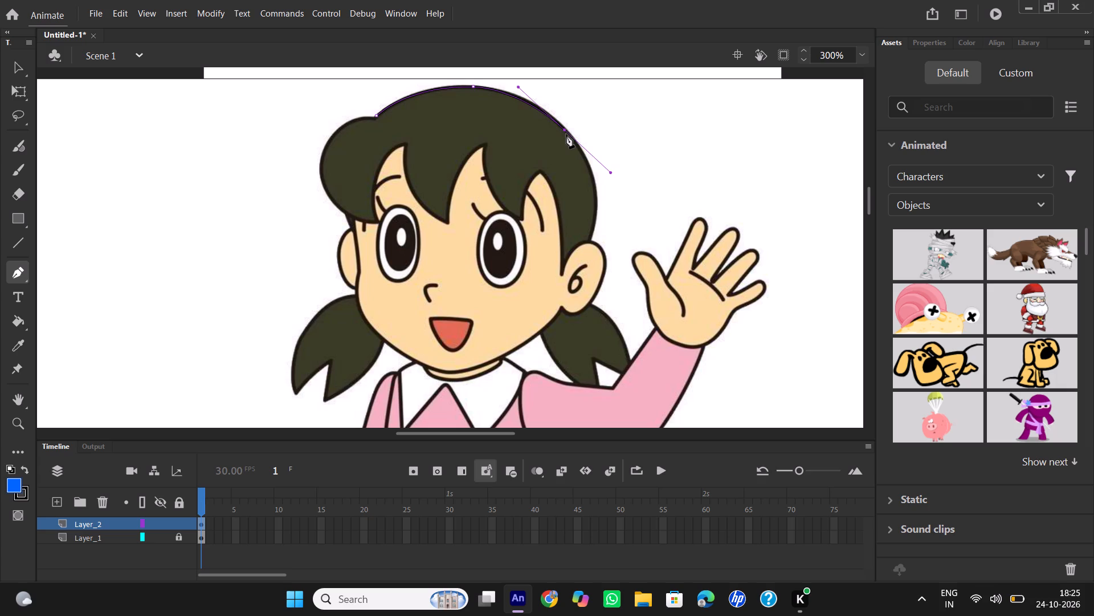
left_click(566, 132)
left_click_drag(590, 242, 587, 288)
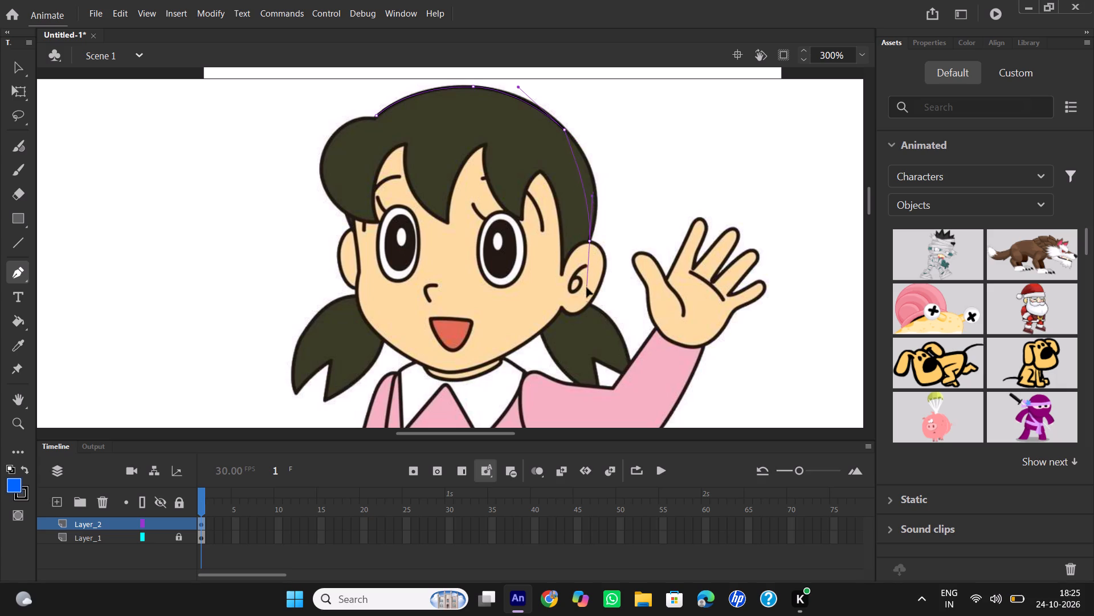
left_click_drag(587, 288, 575, 334)
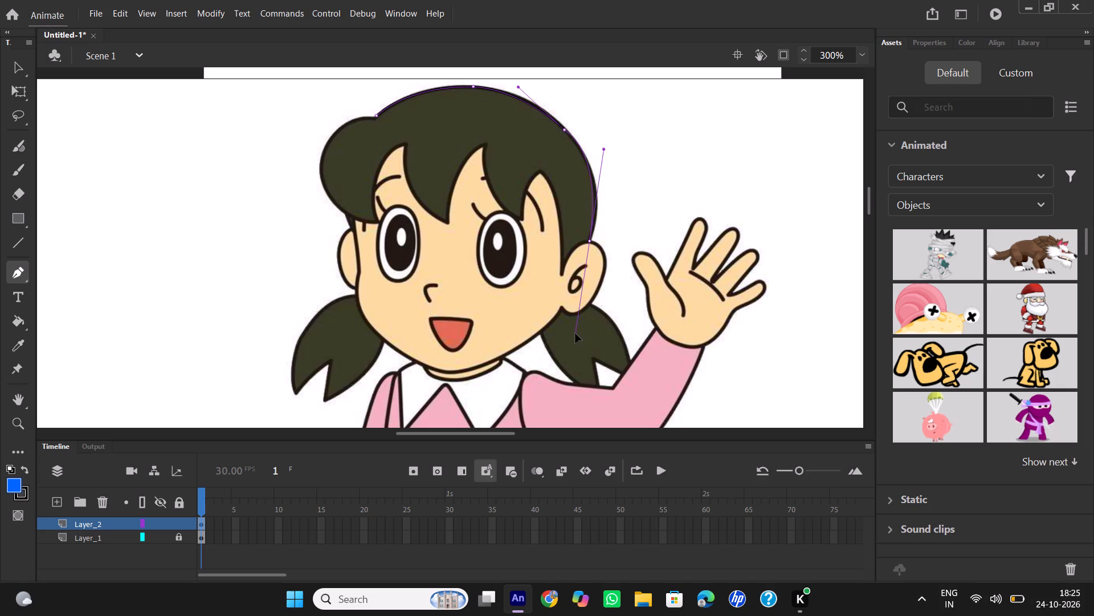
left_click_drag(575, 334, 568, 312)
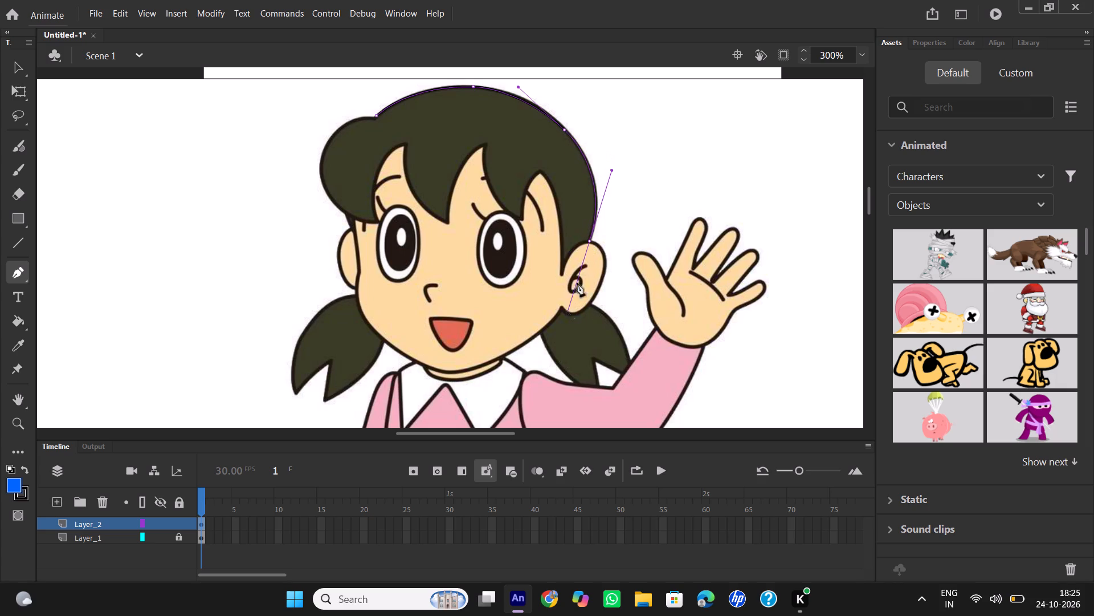
left_click(588, 242)
Continue the pen path around the outer edge of the waving-side ear down to where the lobe meets the jaw.
left_click_drag(589, 302, 561, 353)
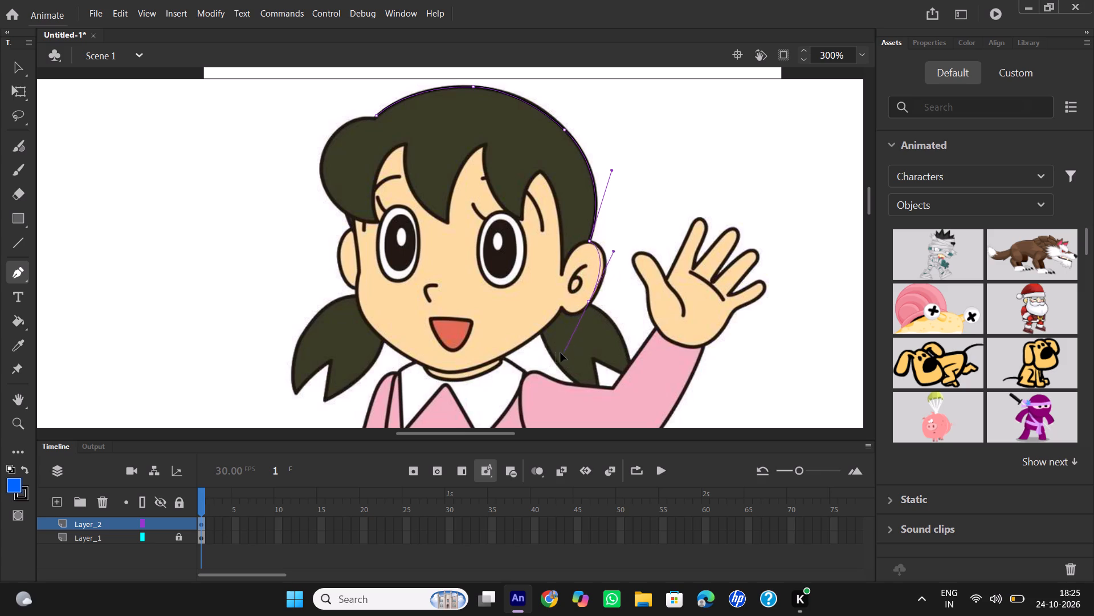
left_click_drag(561, 353, 554, 353)
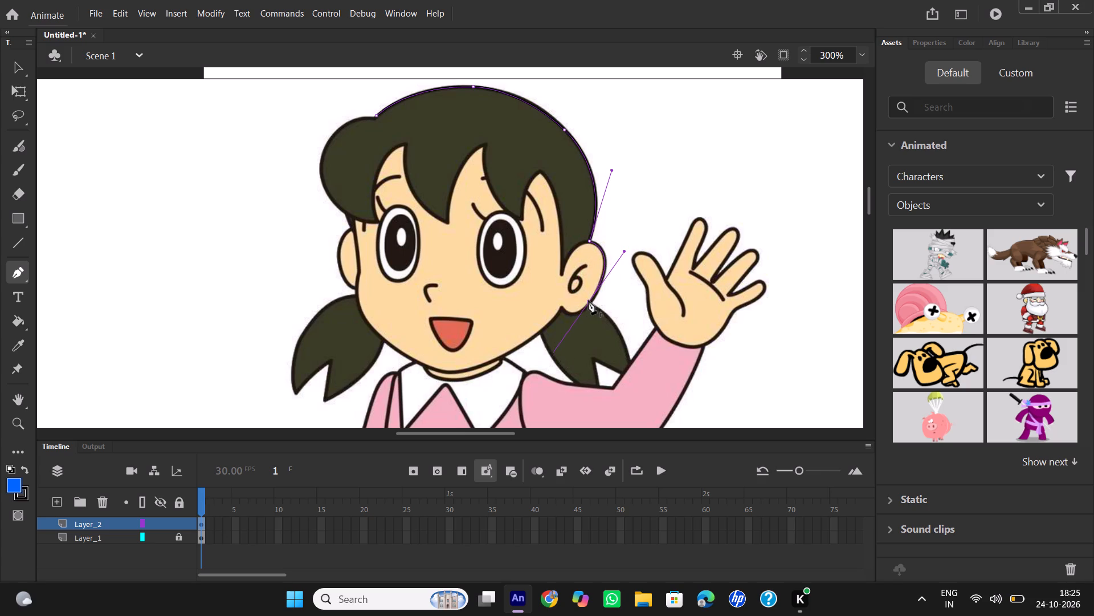
left_click(588, 302)
left_click_drag(562, 307, 562, 306)
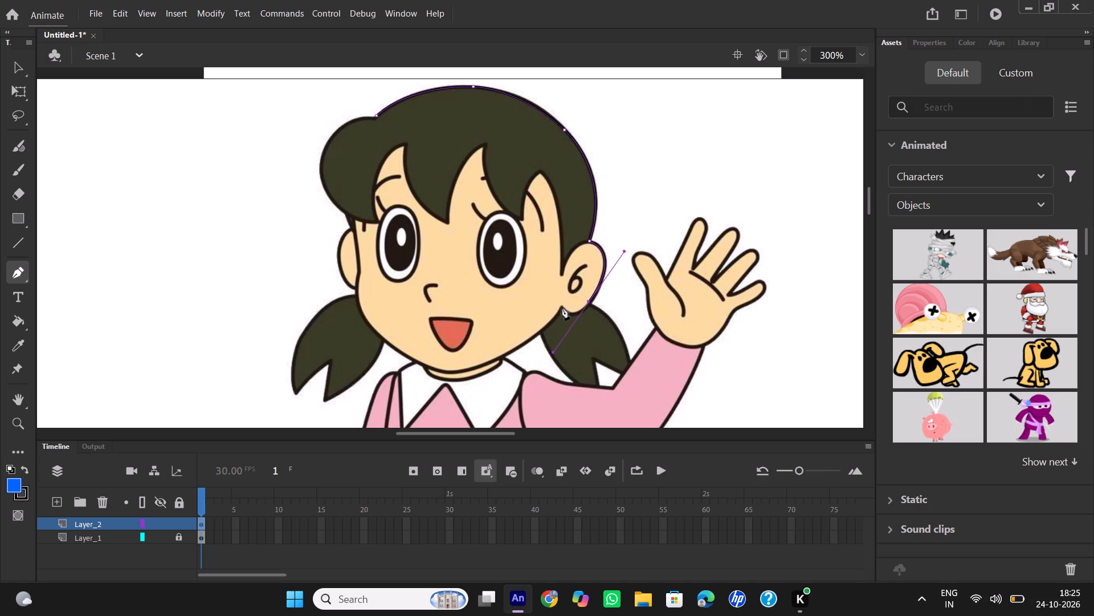
left_click_drag(562, 306, 541, 291)
left_click(561, 308)
Continue the pen path along the jawline from the earlobe, under the chin, to the cheek beside the opposite pigtail.
left_click_drag(457, 371, 455, 371)
left_click_drag(455, 371, 385, 394)
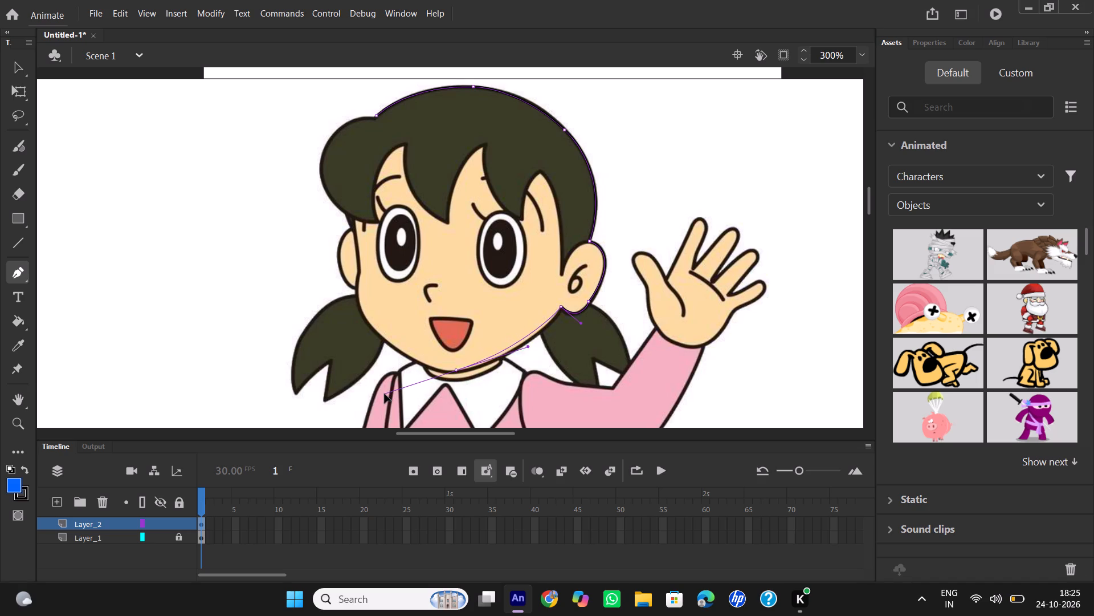
left_click_drag(385, 394, 383, 384)
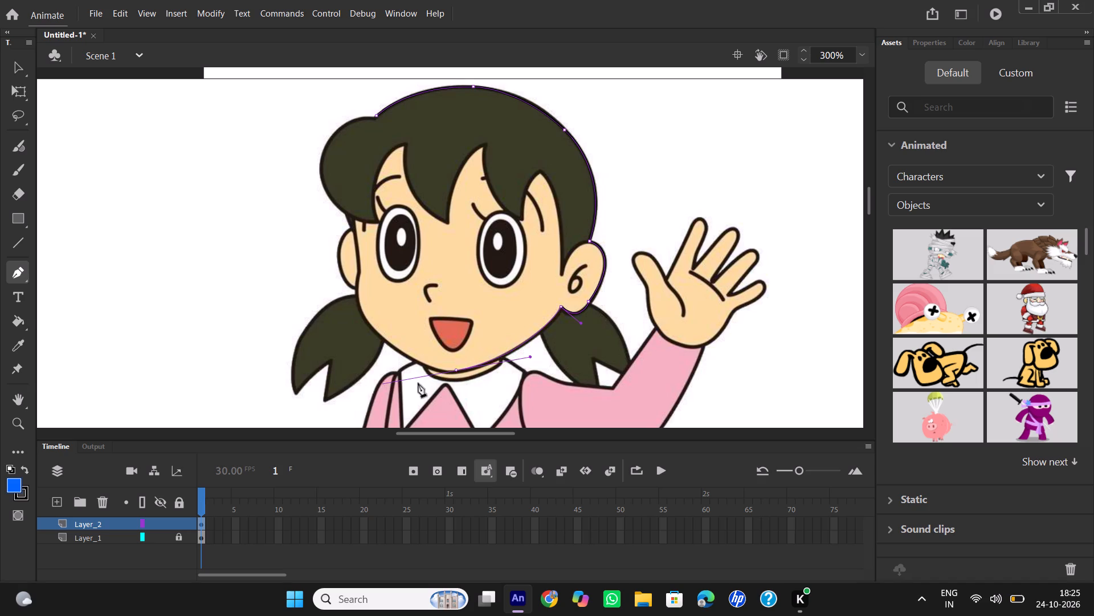
left_click(457, 368)
left_click_drag(375, 330, 365, 323)
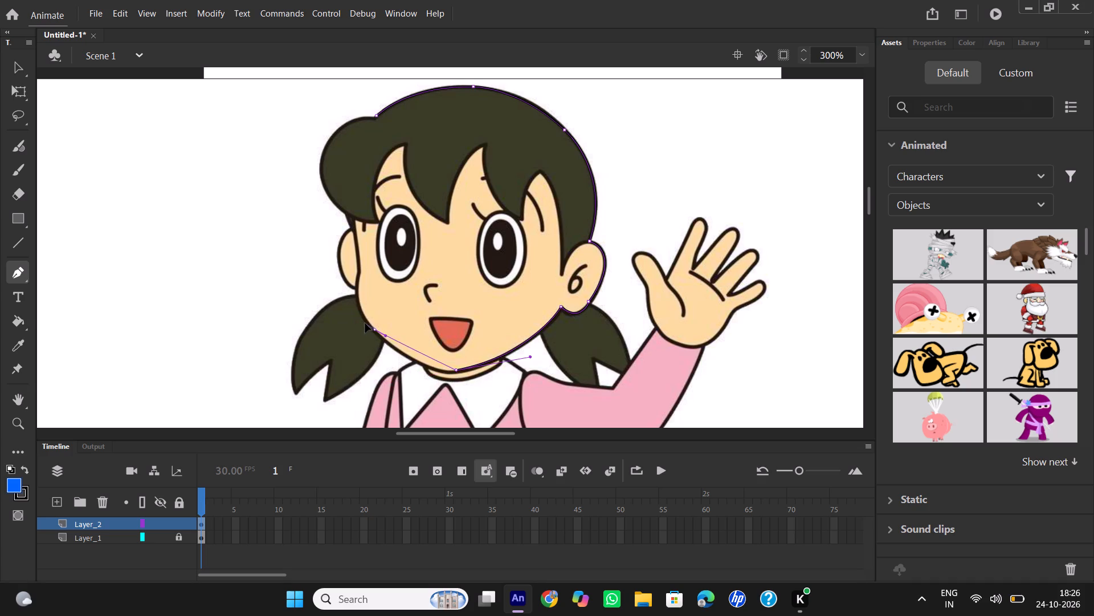
left_click_drag(365, 323, 303, 275)
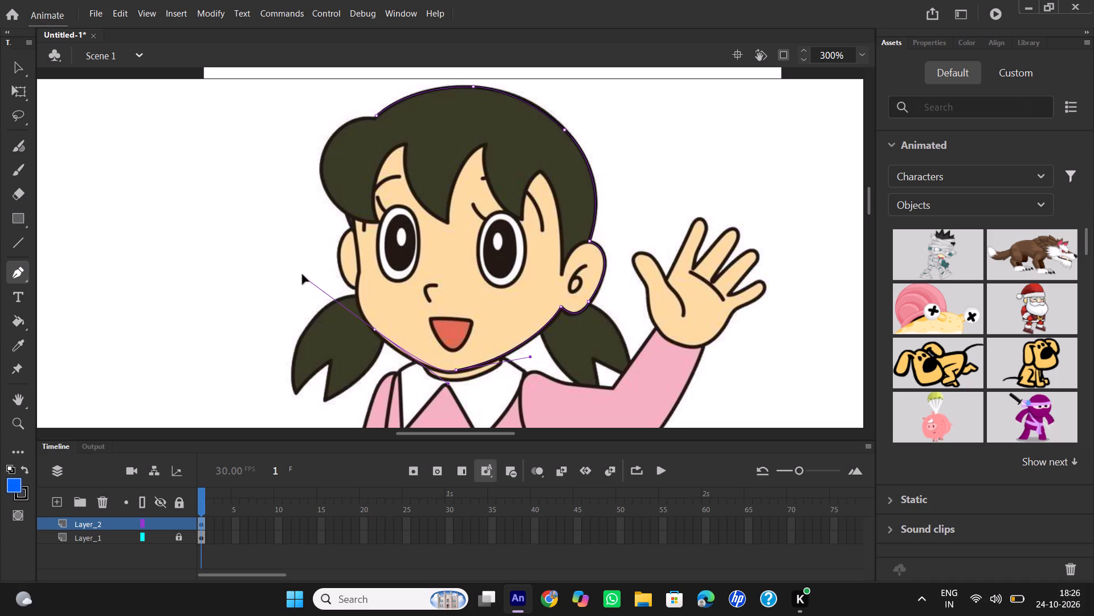
left_click_drag(303, 275, 317, 283)
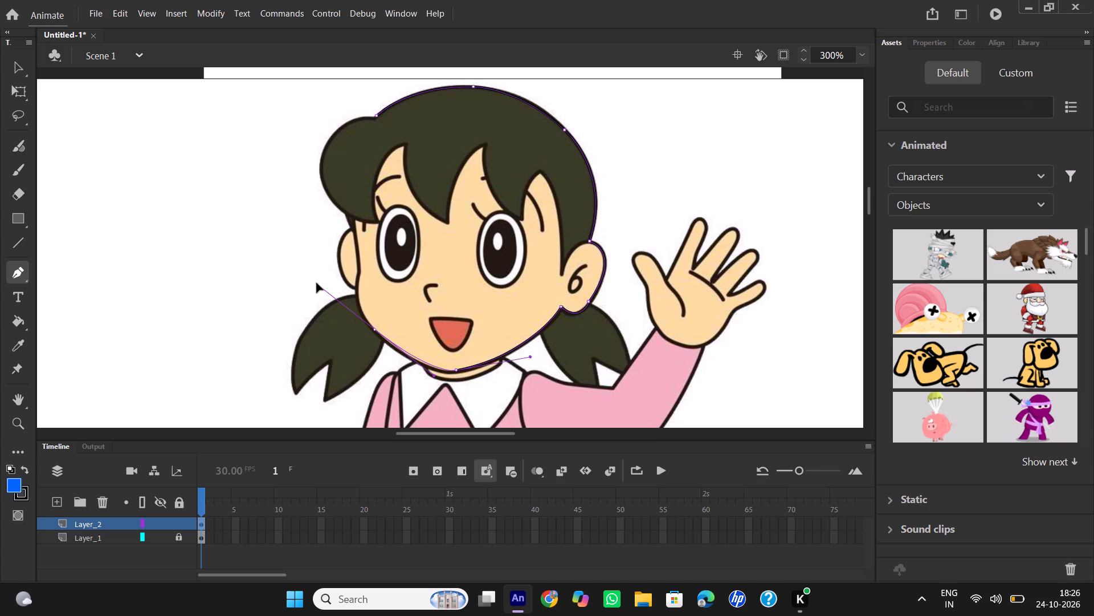
left_click_drag(317, 283, 316, 282)
left_click_drag(316, 282, 320, 282)
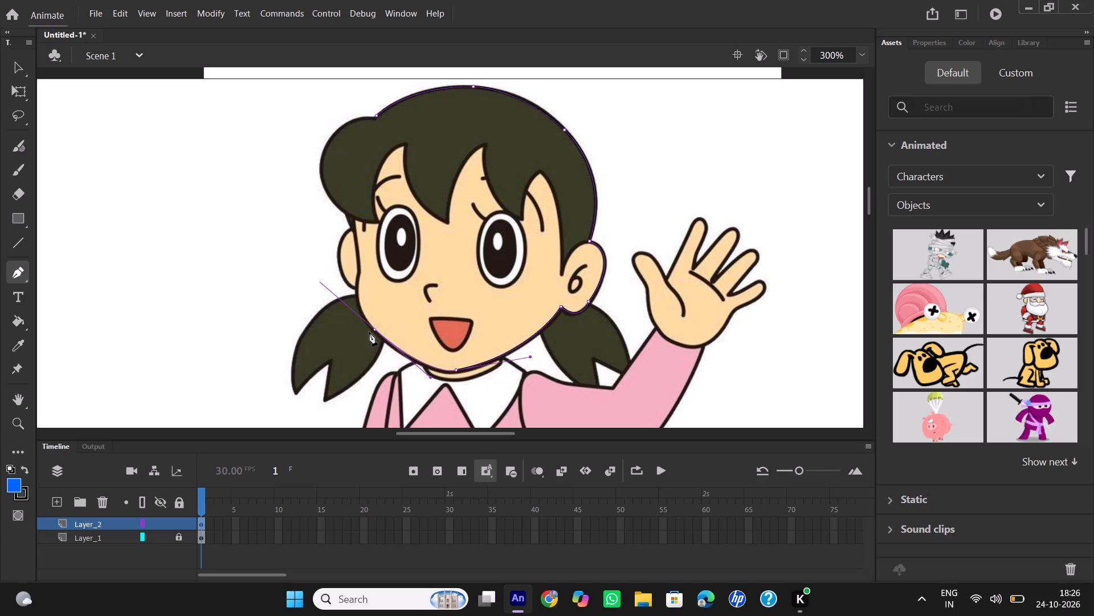
left_click(375, 331)
Continue the pen path up the cheek, along the inner edge of the far ear, to the underside of the fringe bump.
left_click_drag(358, 270, 364, 228)
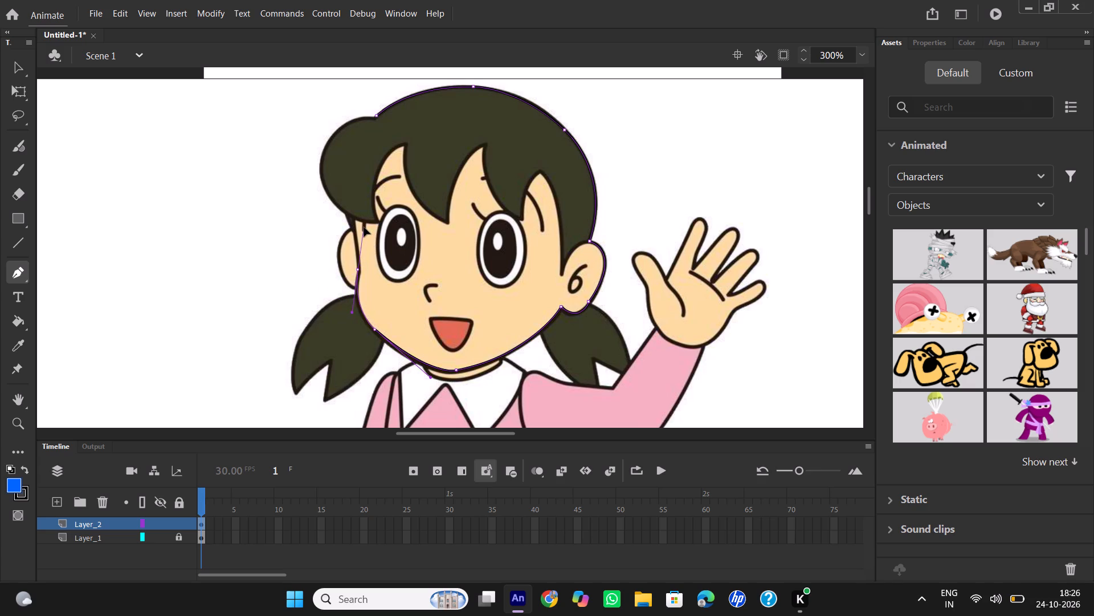
left_click_drag(364, 228, 361, 213)
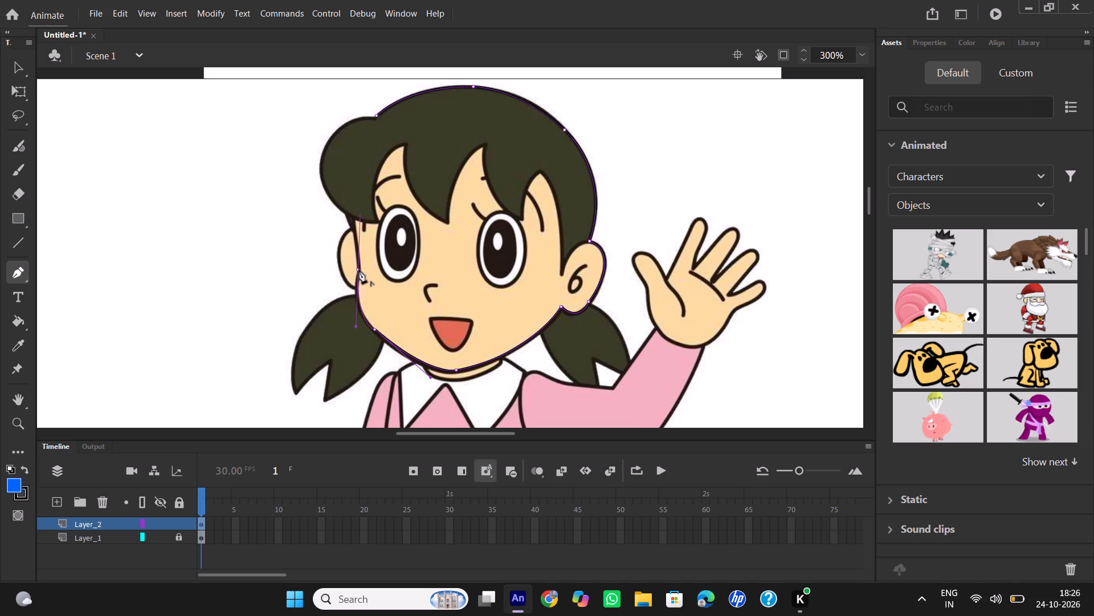
left_click(358, 269)
left_click_drag(352, 221, 342, 213)
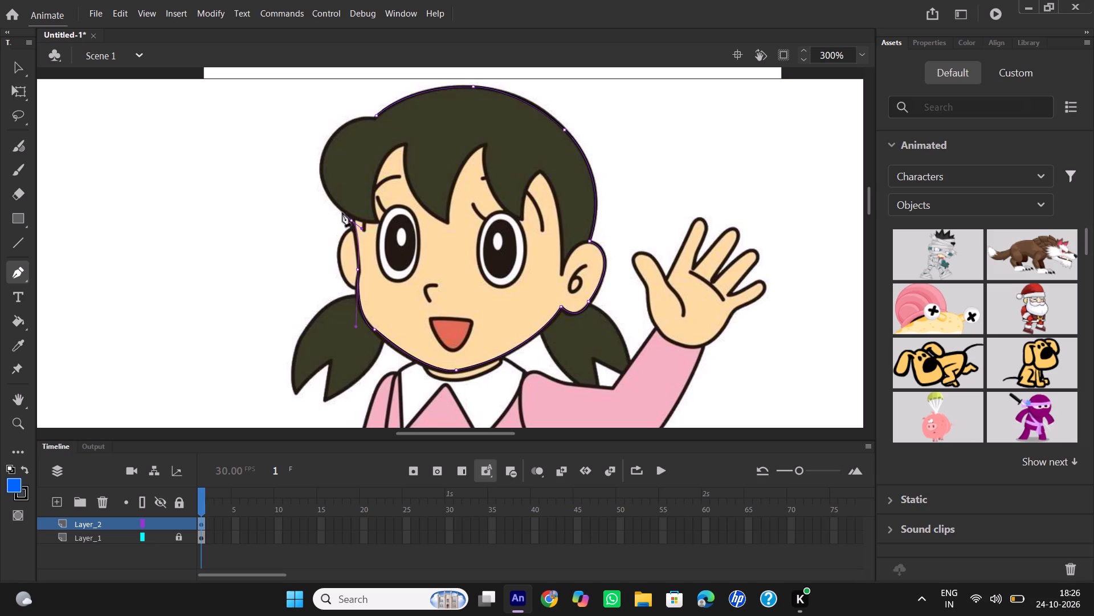
left_click(351, 220)
Trace around the outer edge of the fringe bump and close the head outline at its starting notch.
left_click_drag(321, 157, 322, 125)
left_click_drag(322, 125, 329, 121)
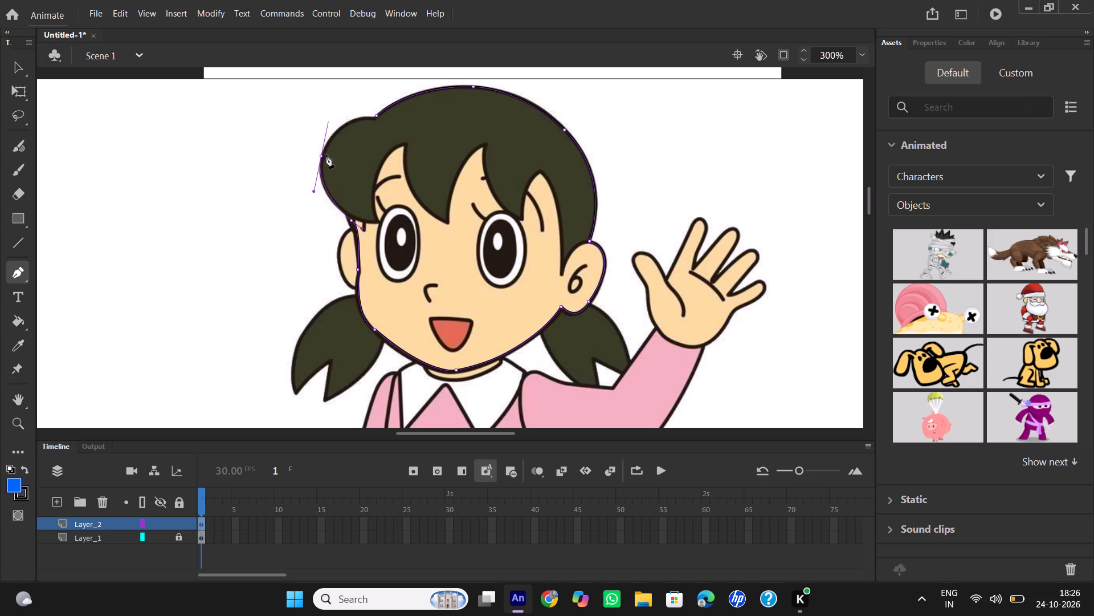
left_click(321, 157)
left_click_drag(377, 118, 415, 121)
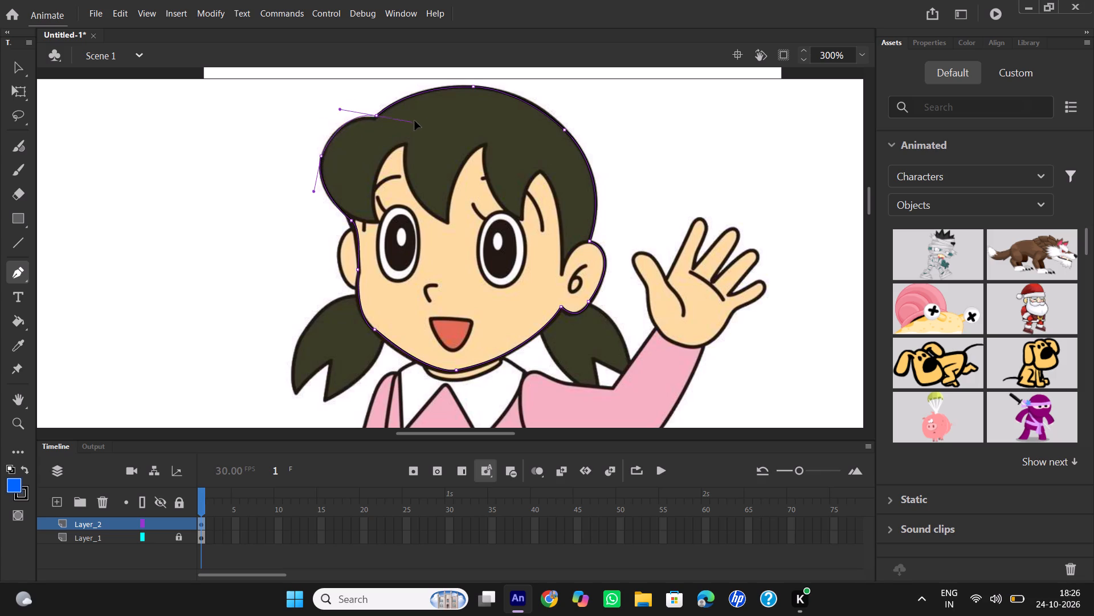
left_click_drag(415, 121, 421, 113)
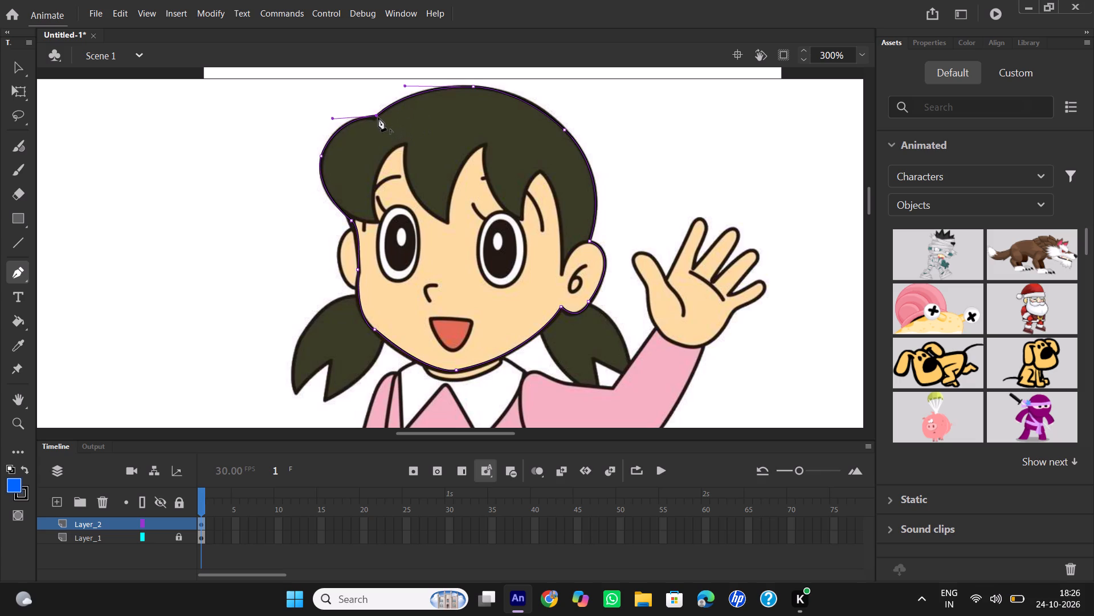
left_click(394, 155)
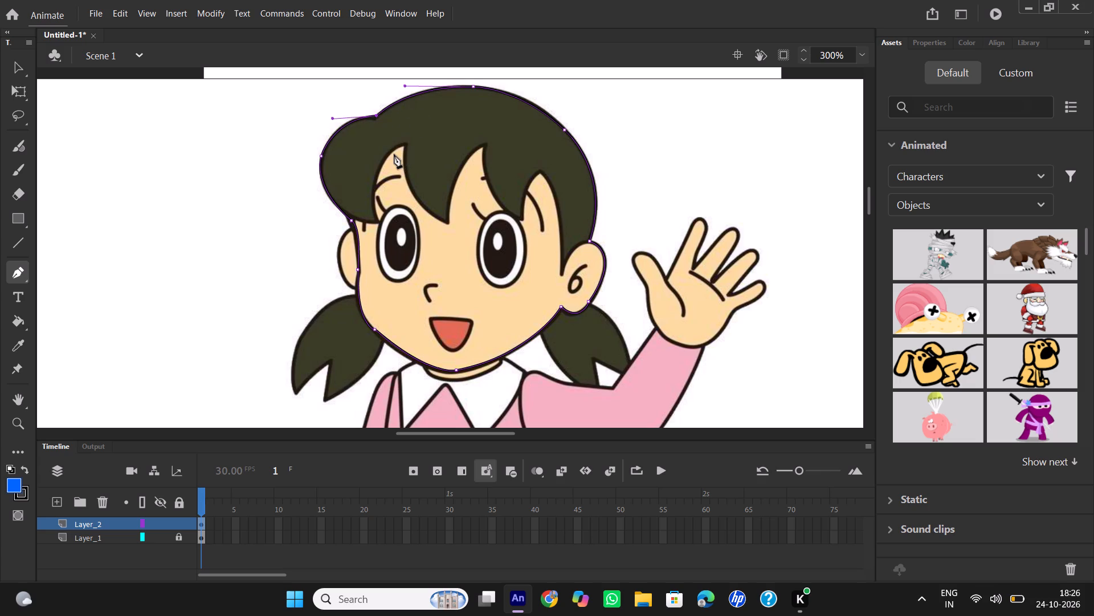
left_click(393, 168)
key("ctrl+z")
Start a new pen path under the fringe bump, tracing its lower edge to the tip and up to the first forehead gap's peak.
left_click(341, 209)
left_click_drag(382, 224, 387, 225)
left_click_drag(387, 225, 402, 224)
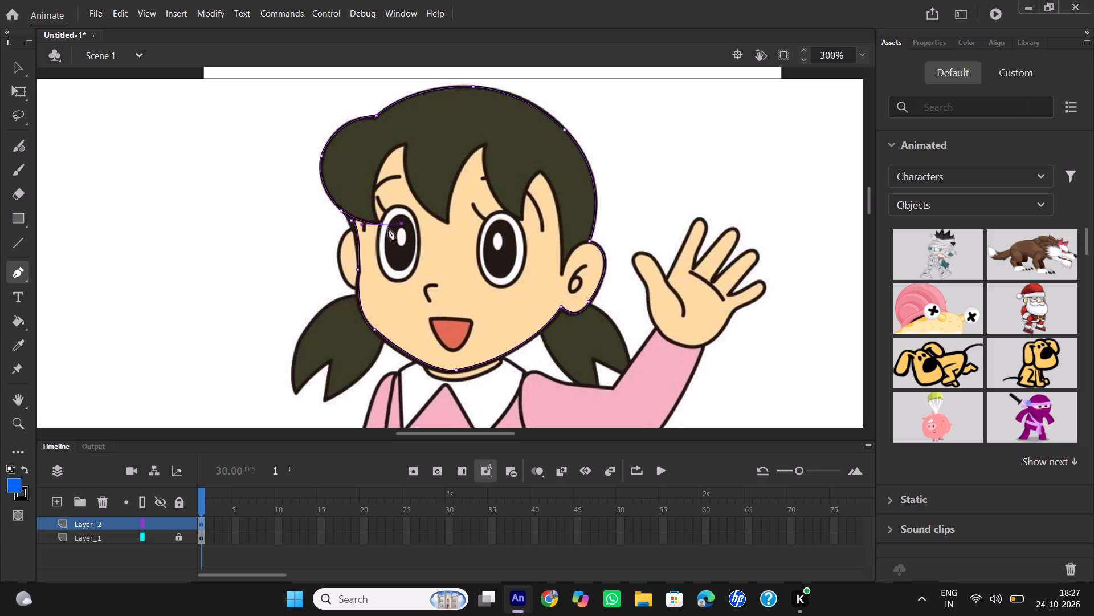
left_click(381, 225)
left_click_drag(405, 144, 433, 141)
left_click_drag(433, 141, 460, 110)
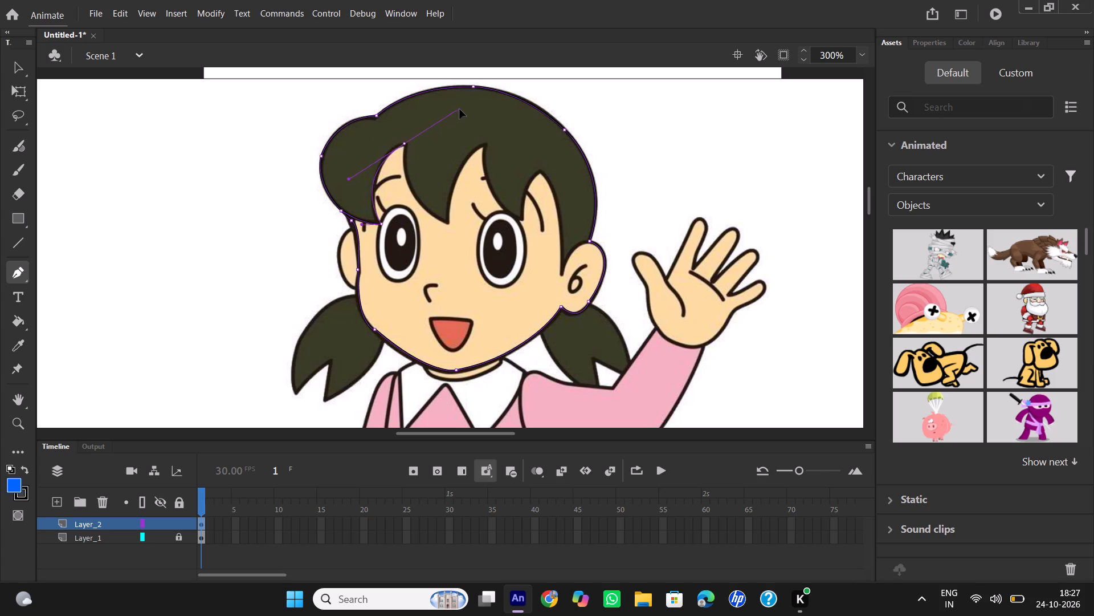
left_click_drag(460, 110, 452, 115)
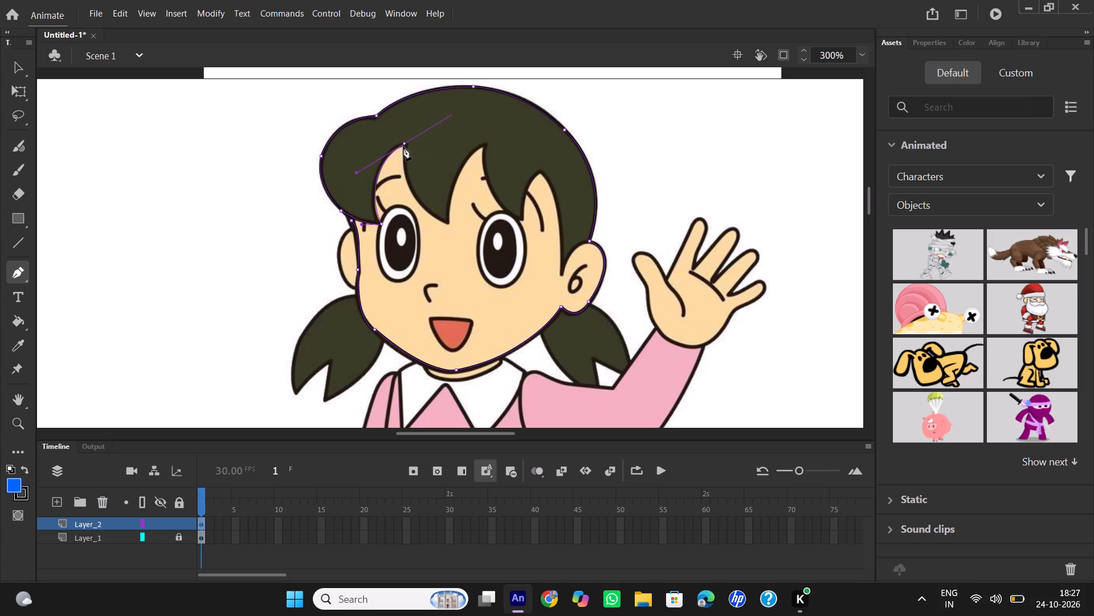
left_click(406, 146)
Continue the fringe path down to the middle lock's pointed tip and up to the peak of the second forehead gap.
left_click_drag(447, 221, 482, 237)
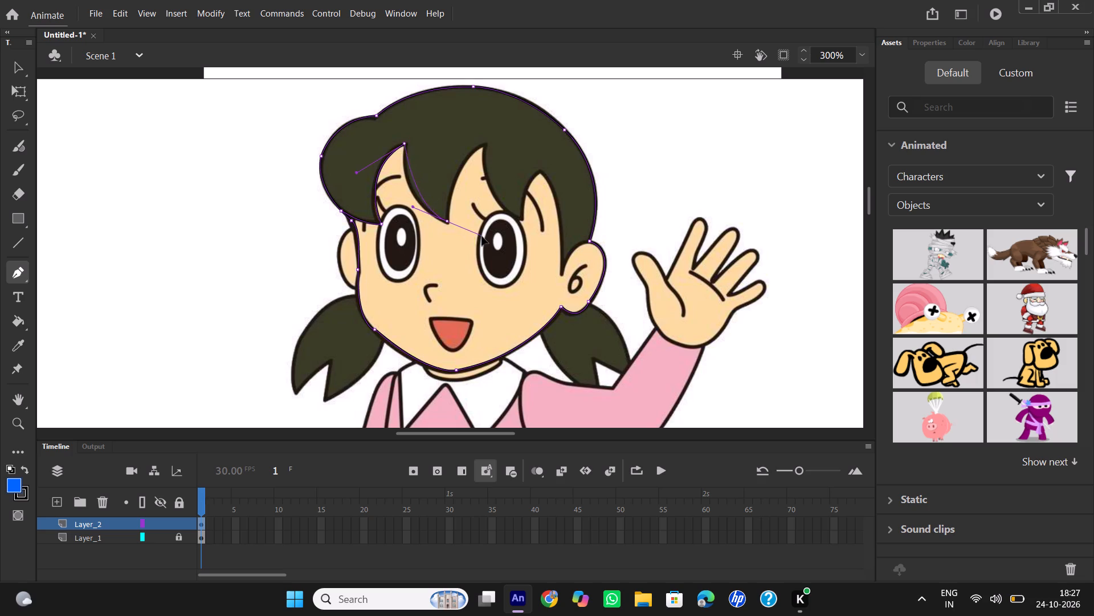
left_click_drag(482, 237, 496, 238)
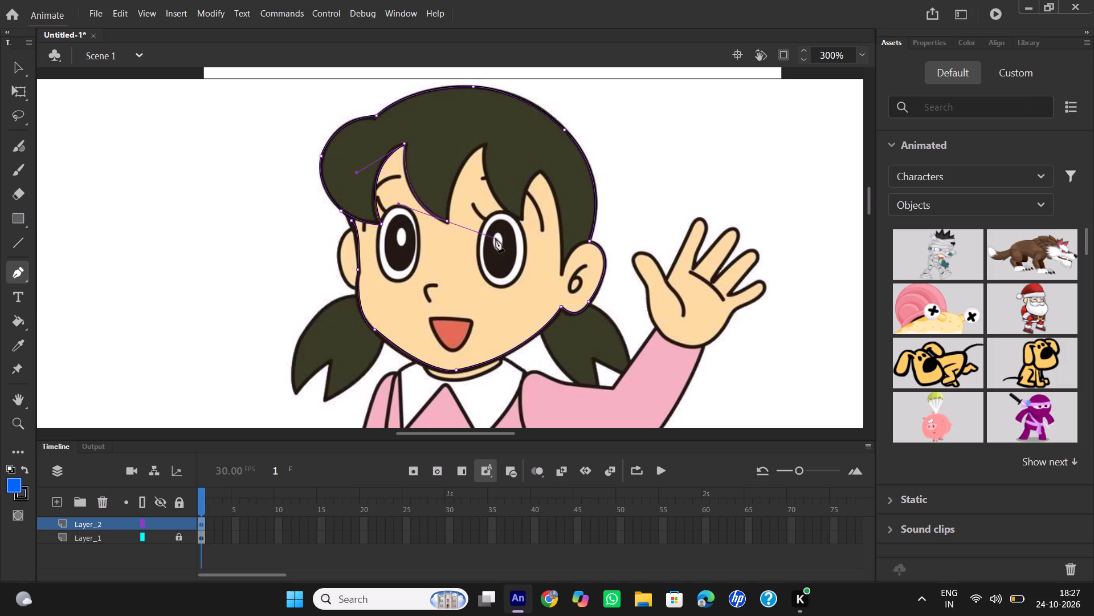
left_click(449, 222)
left_click_drag(484, 145, 502, 147)
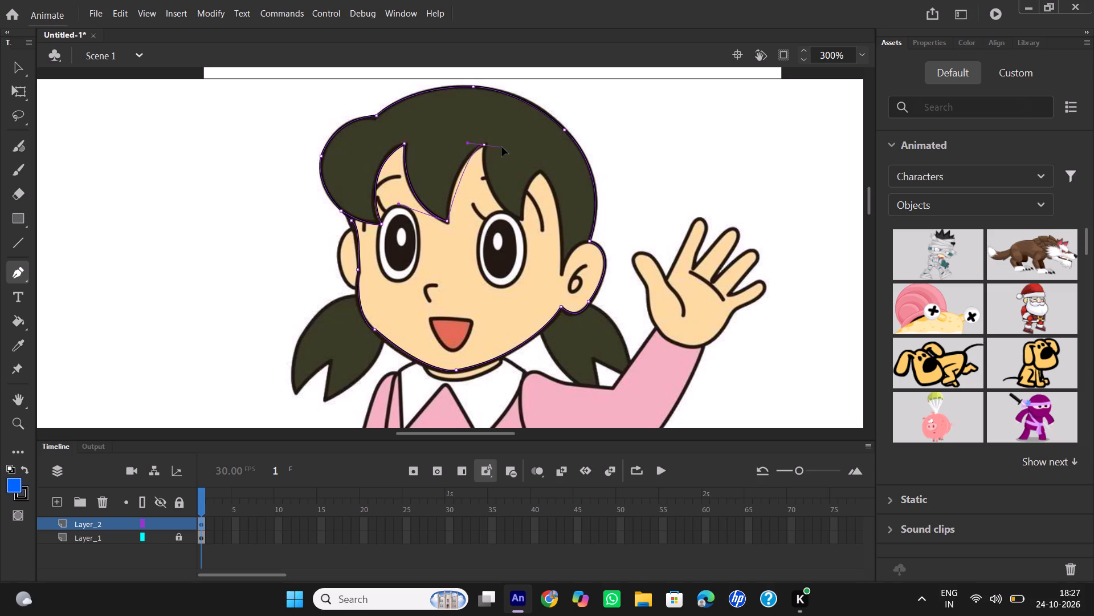
left_click_drag(502, 147, 524, 132)
left_click(485, 144)
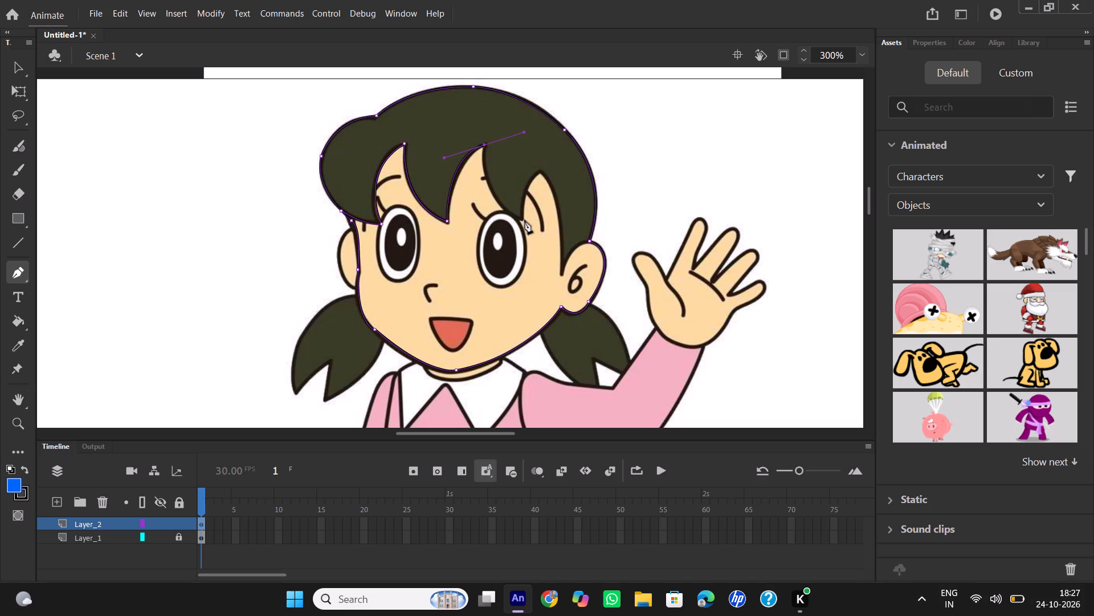
Continue the fringe path down to the third lock's pointed tip and up to the peak of the gap beside the temple.
left_click_drag(522, 217, 543, 229)
left_click_drag(543, 229, 566, 233)
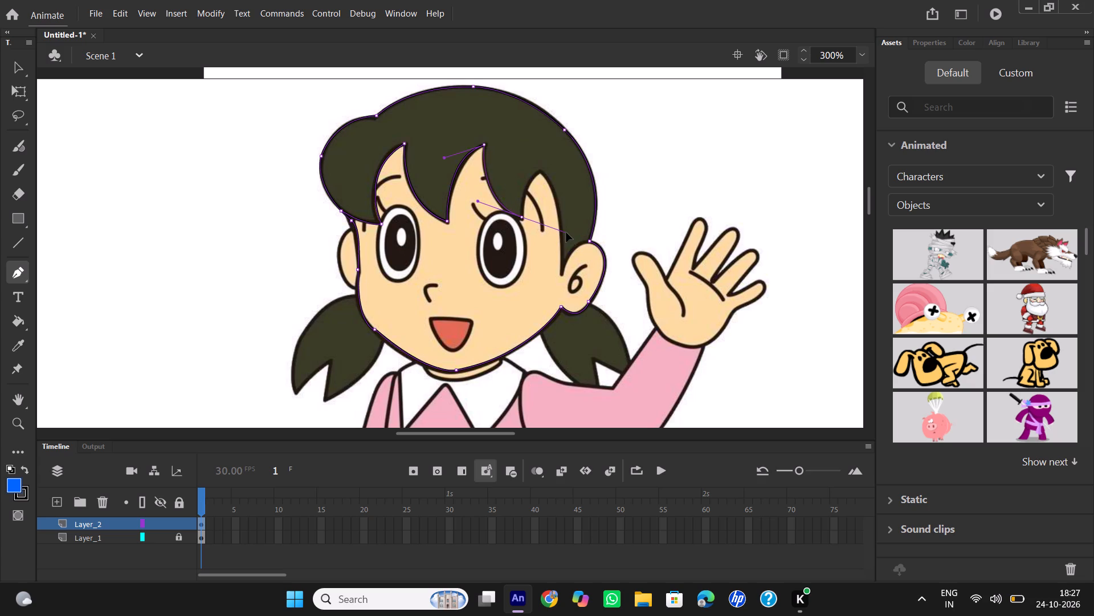
left_click_drag(566, 233, 567, 233)
left_click(521, 217)
left_click_drag(541, 174, 561, 165)
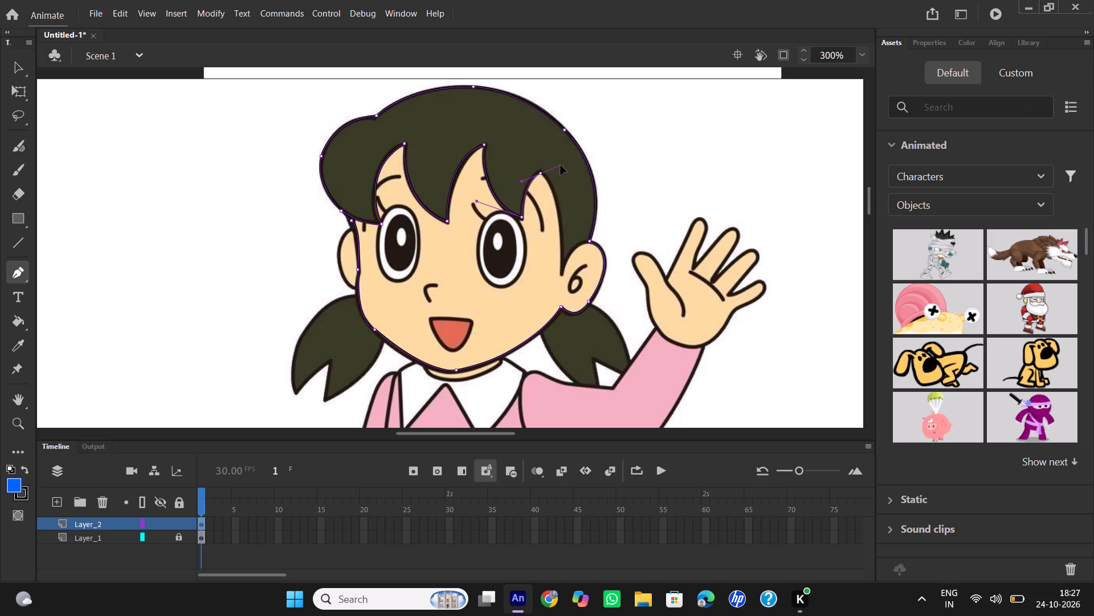
left_click_drag(561, 165, 563, 163)
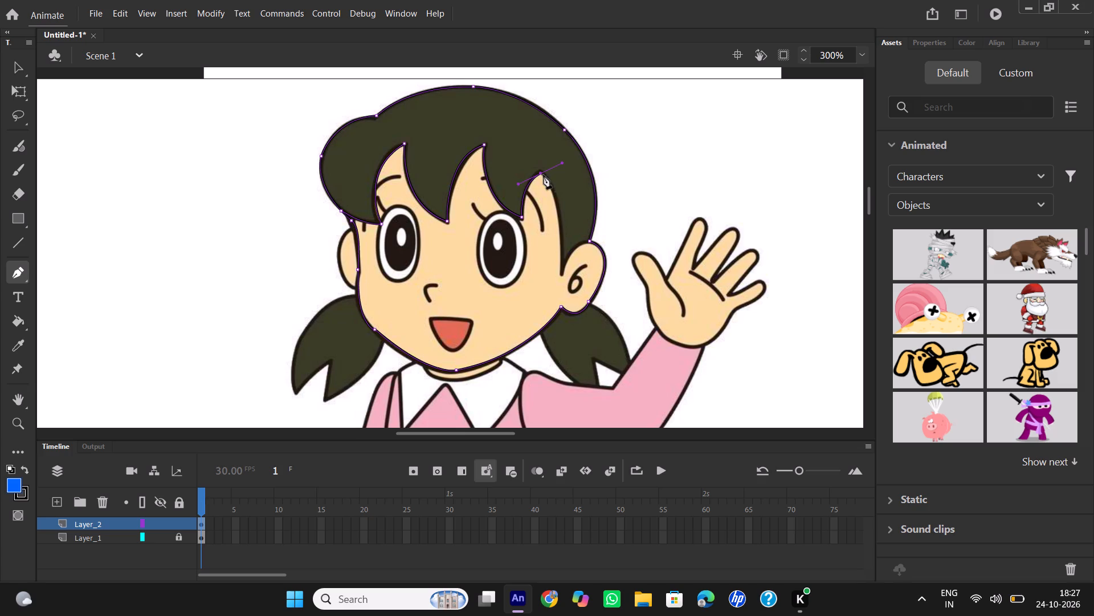
left_click(541, 175)
Continue the fringe path down the temple to the sideburn tip, curve over the near ear's top, and end it on the head outline.
left_click_drag(561, 272, 562, 276)
left_click_drag(562, 276, 563, 342)
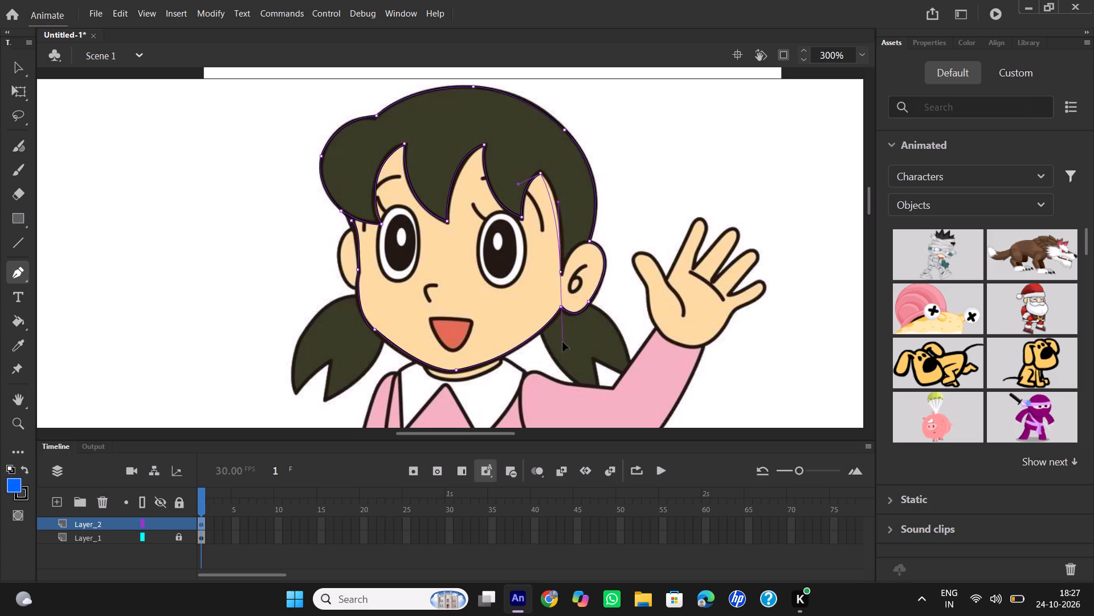
left_click_drag(563, 342, 553, 344)
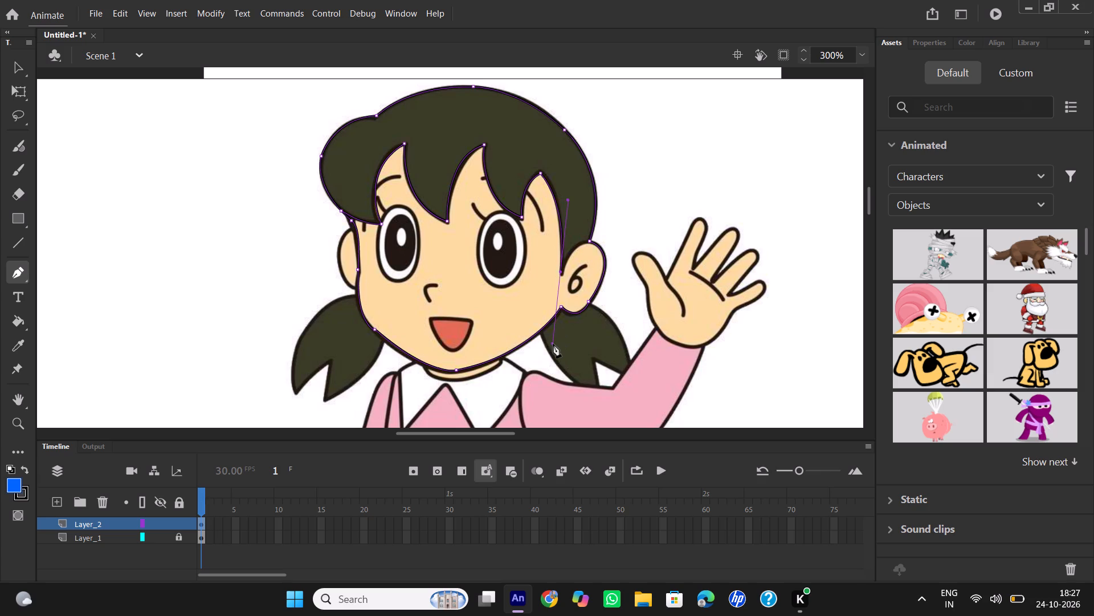
left_click(561, 273)
left_click_drag(590, 242, 601, 250)
left_click_drag(601, 250, 599, 249)
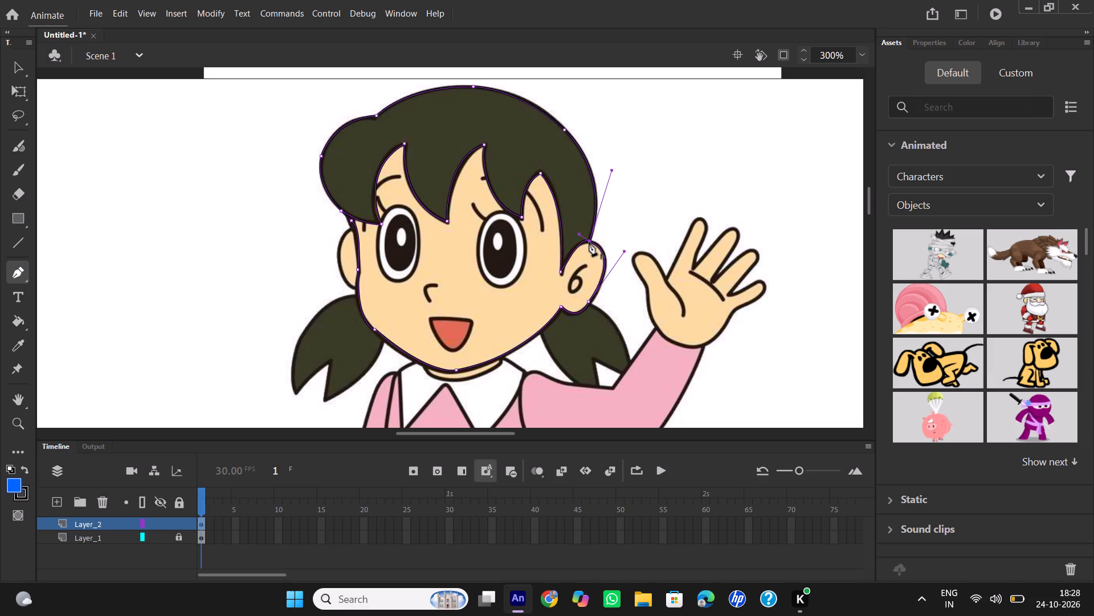
left_click(589, 242)
left_click(487, 219)
key("ctrl+z")
double_click(589, 240)
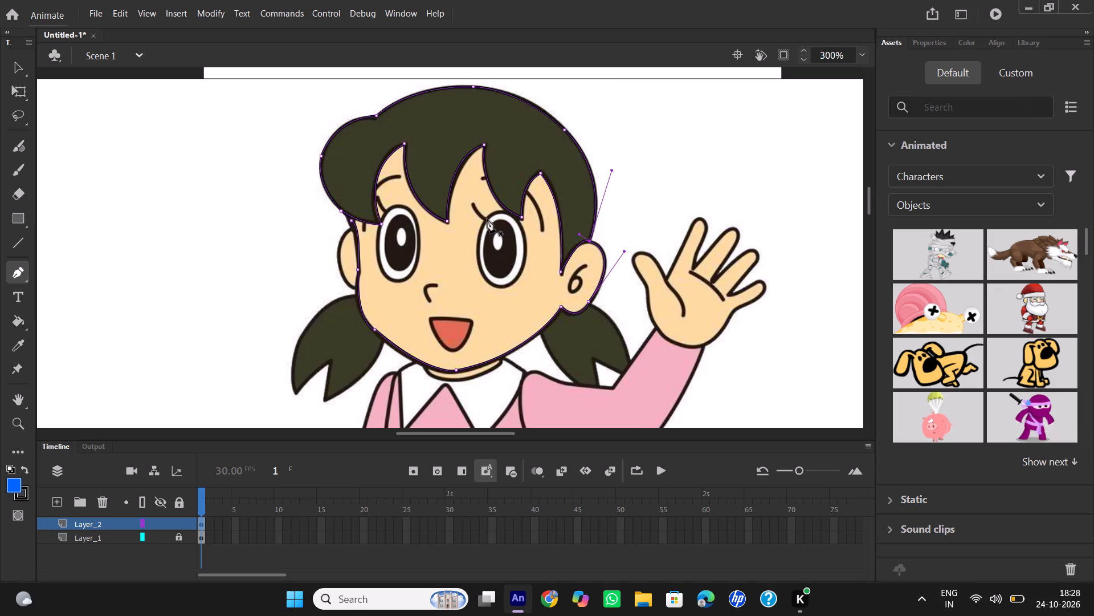
Trace the outer outline of the eye nearer the waving hand as a closed pen path, starting and ending at its upper inner edge.
left_click(487, 219)
left_click_drag(480, 261, 482, 273)
left_click_drag(482, 273, 484, 286)
left_click(479, 262)
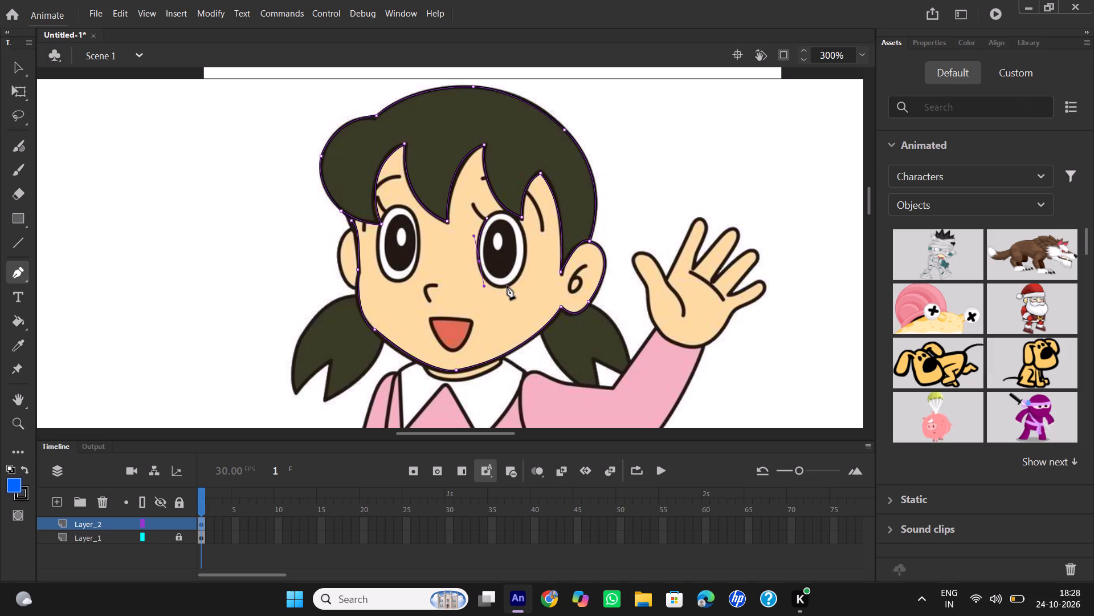
left_click_drag(507, 285, 525, 281)
left_click_drag(525, 281, 527, 279)
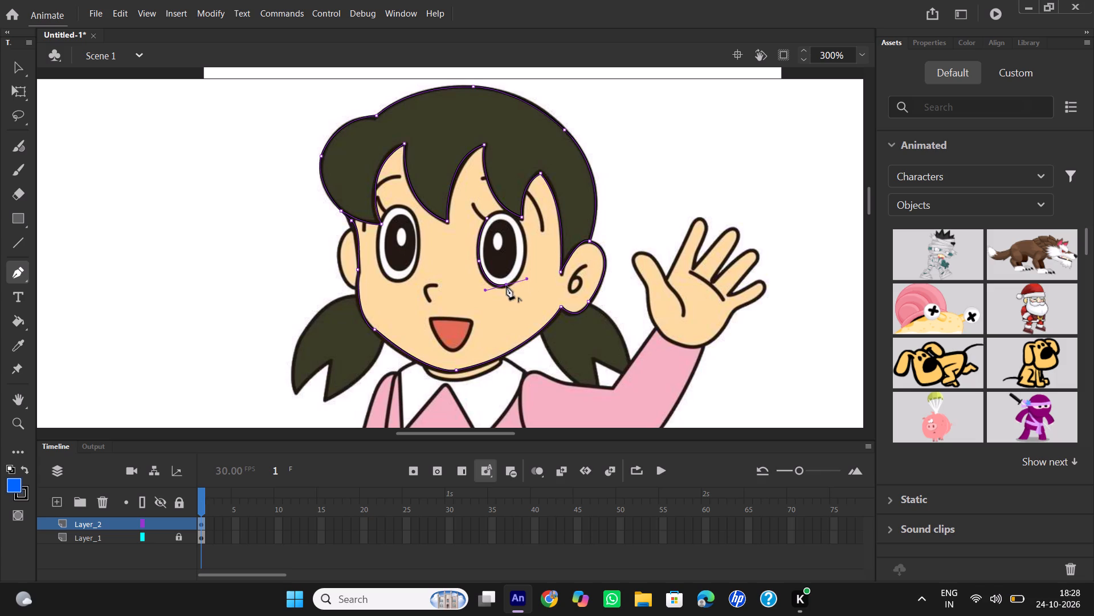
left_click(507, 286)
left_click_drag(525, 245, 525, 241)
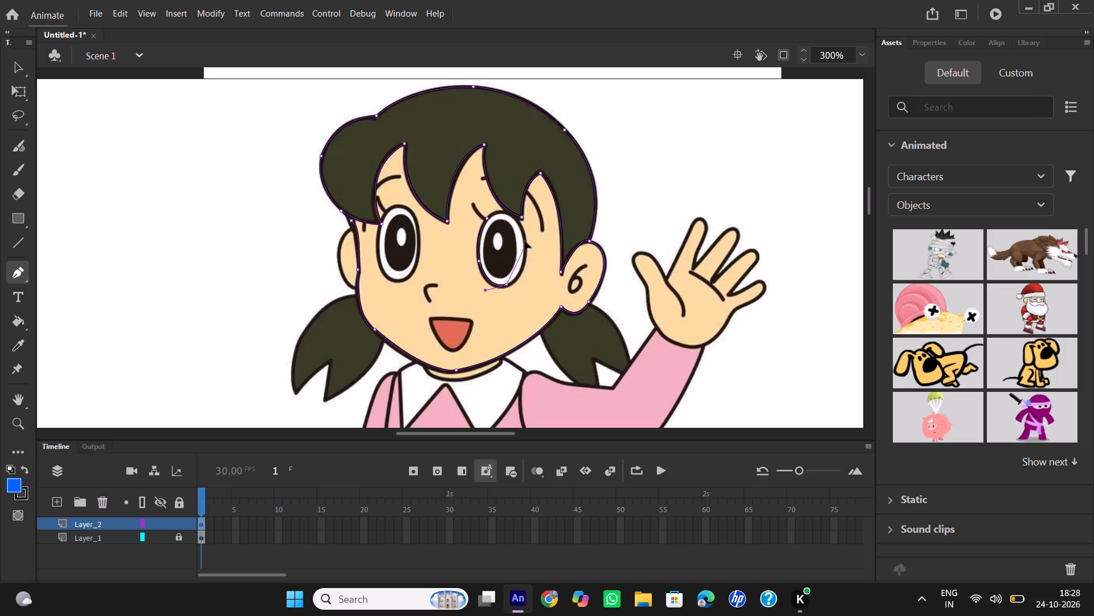
left_click_drag(525, 241, 526, 208)
left_click(523, 244)
left_click_drag(489, 219, 473, 230)
left_click_drag(473, 230, 460, 241)
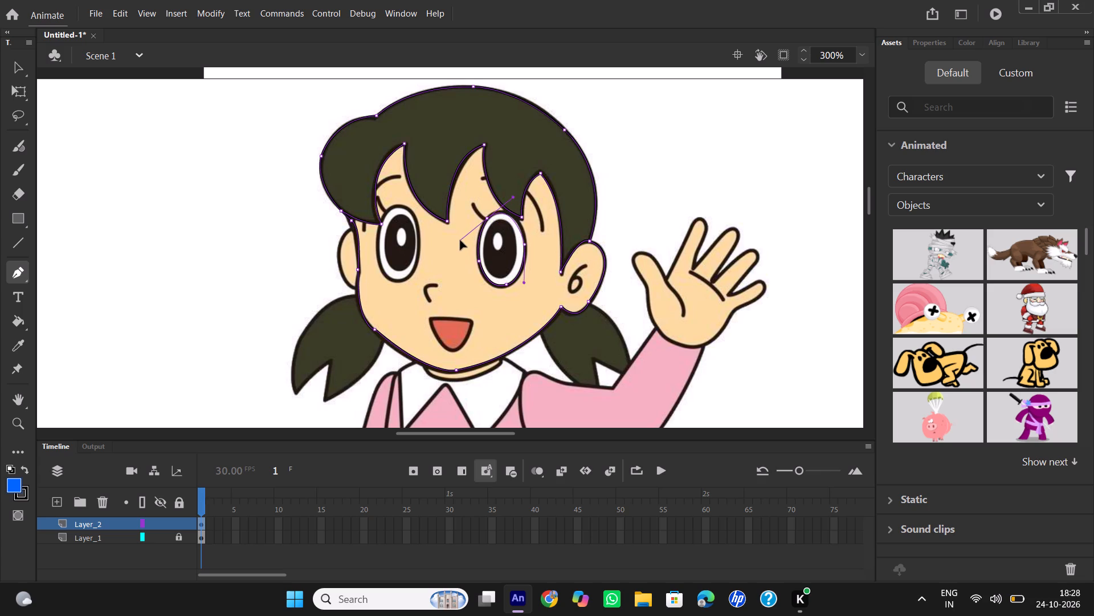
left_click_drag(460, 241, 458, 242)
Trace the outer outline of the eye farther from the waving hand as a closed pen path, starting and ending at its upper outer edge.
left_click(389, 209)
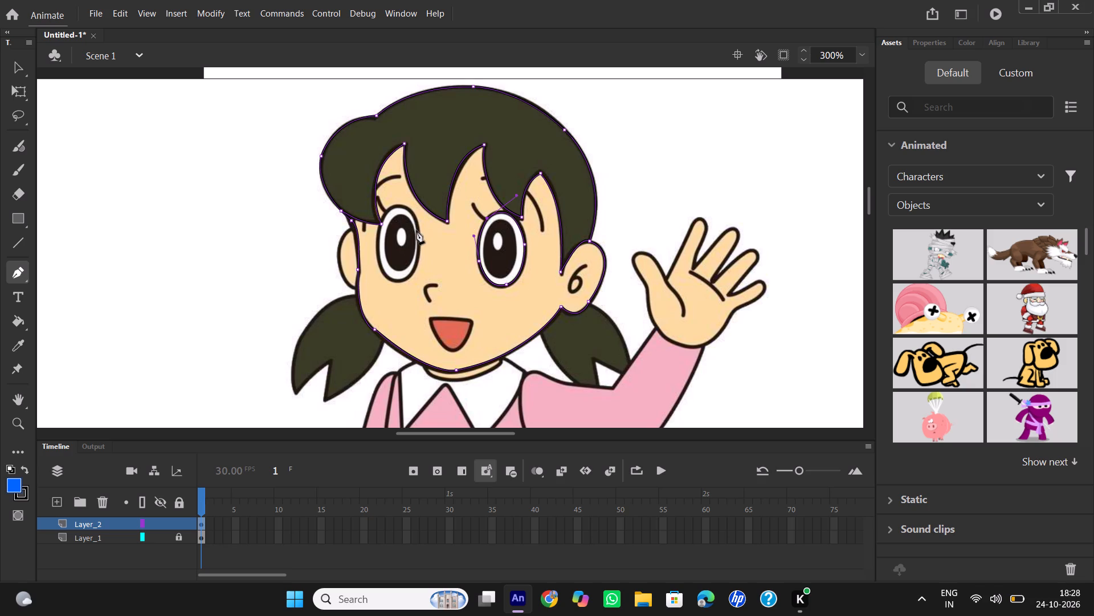
left_click_drag(417, 230, 419, 257)
left_click_drag(419, 257, 417, 261)
left_click(416, 231)
left_click_drag(403, 279, 387, 290)
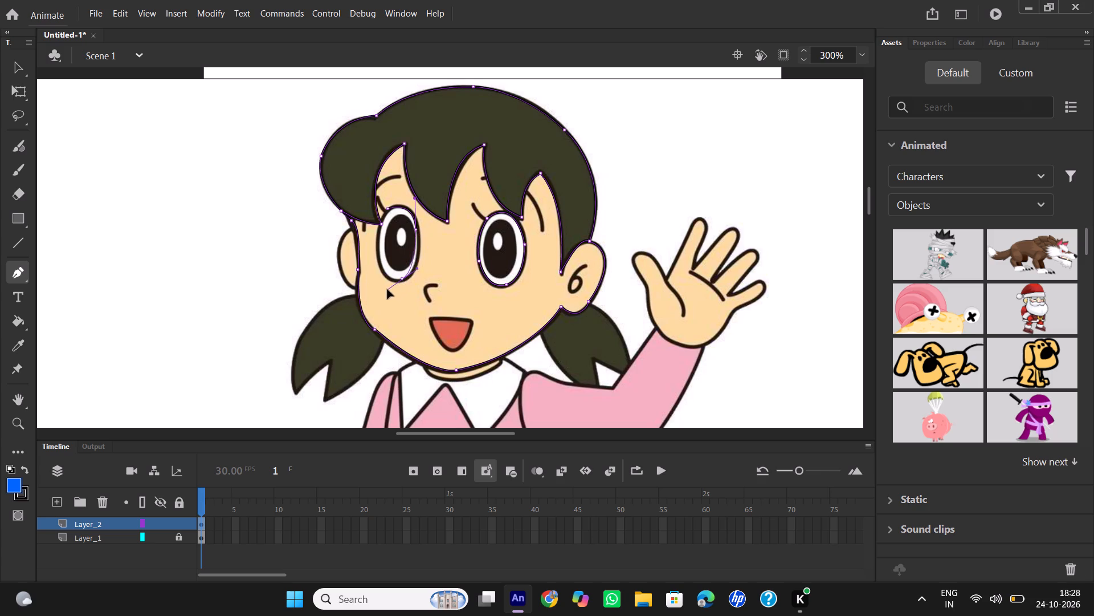
left_click_drag(387, 290, 380, 294)
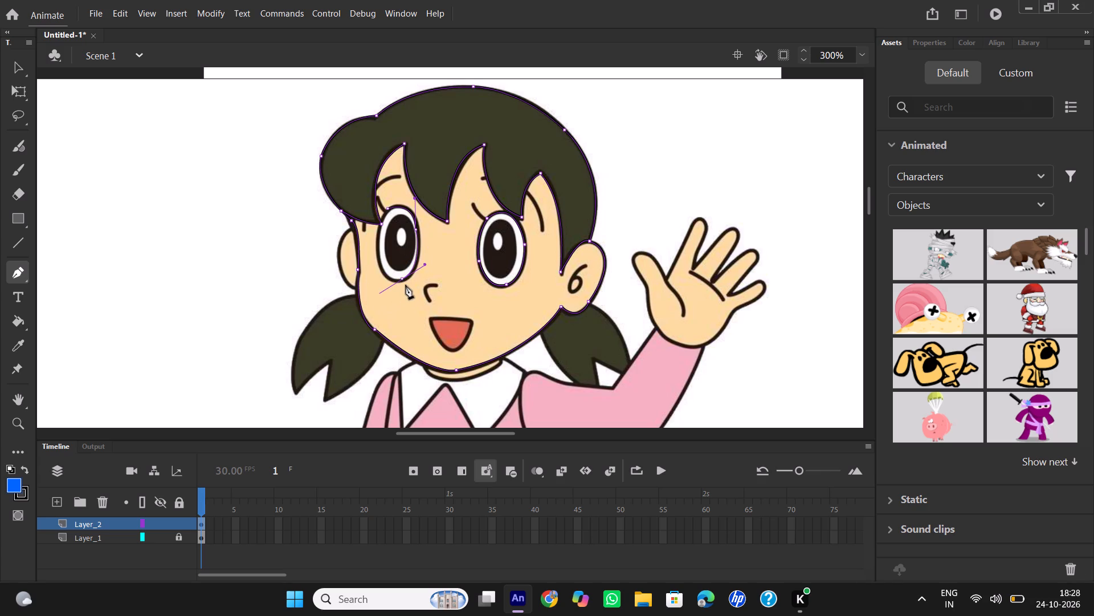
left_click(402, 280)
left_click_drag(377, 258, 369, 234)
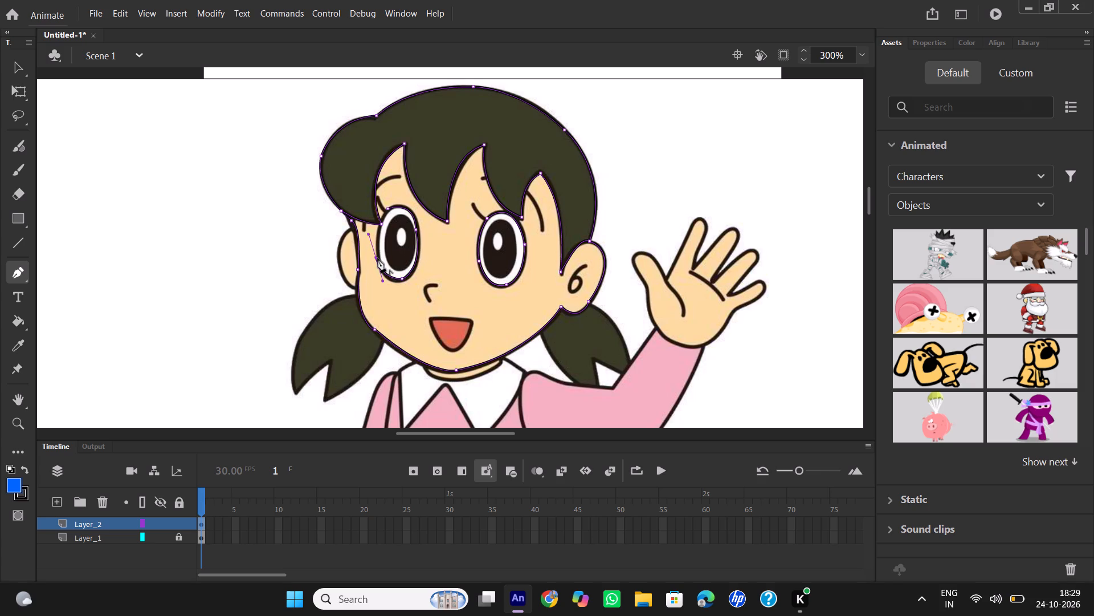
left_click(378, 258)
left_click_drag(389, 209, 396, 204)
Trace the nose as a short open curved pen path from its upper end down to its lower end.
left_click(436, 285)
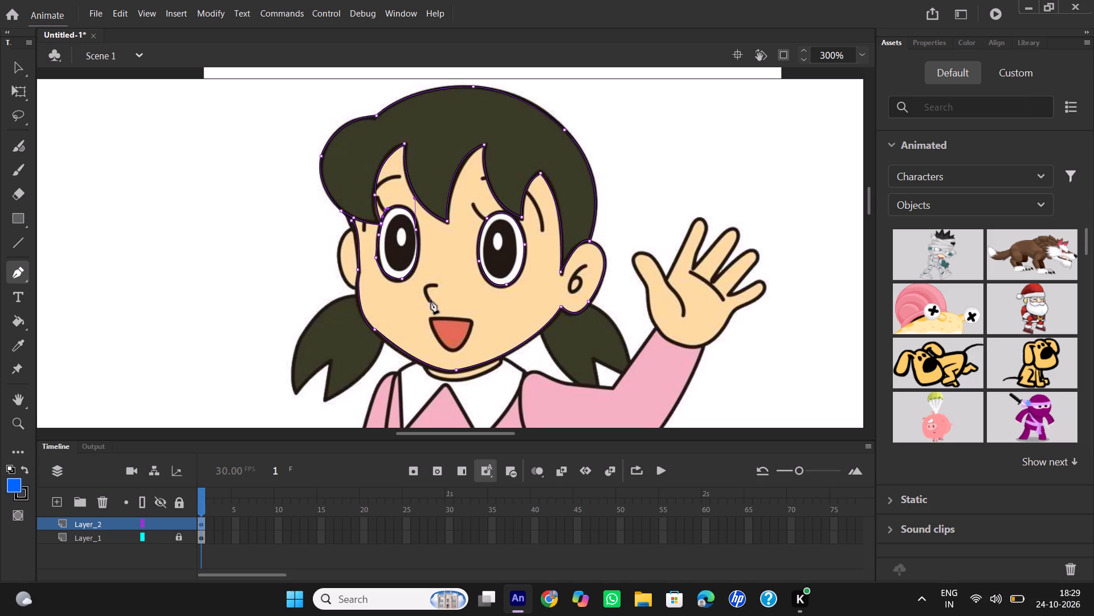
left_click_drag(431, 300, 442, 320)
left_click_drag(442, 320, 443, 320)
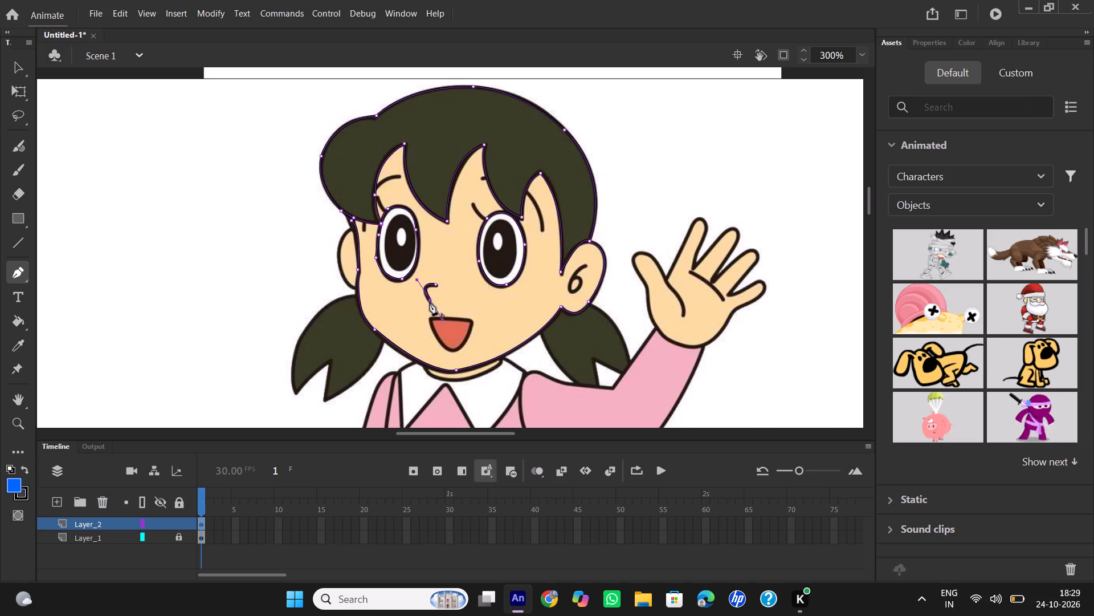
double_click(429, 301)
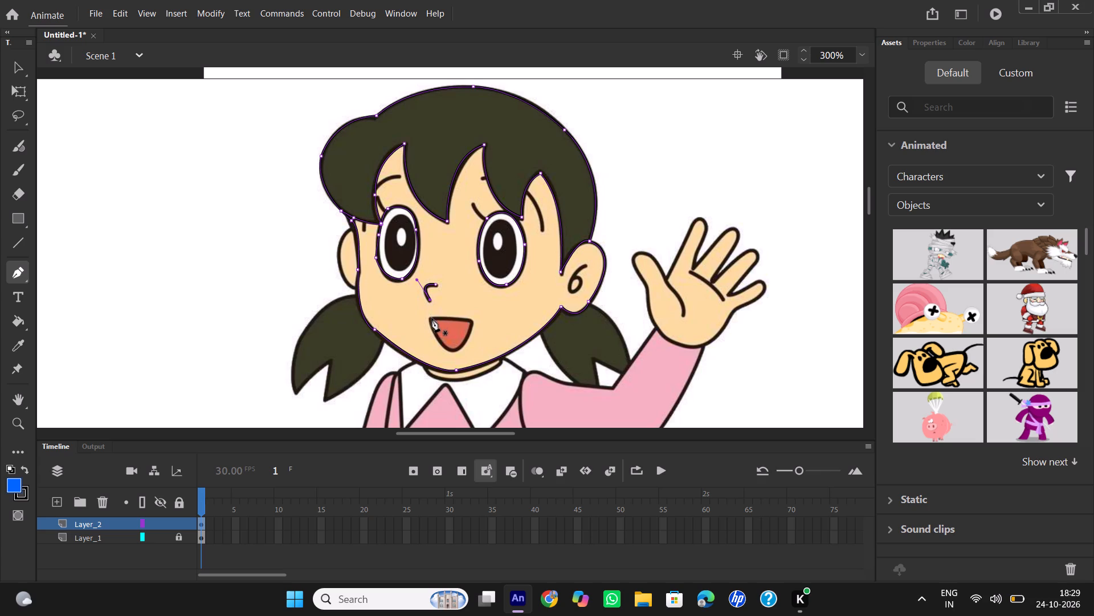
Trace the open mouth as a closed pen path with a straight upper edge and a curved bottom, closing it at the starting corner.
left_click(432, 320)
left_click(472, 321)
left_click_drag(443, 345, 434, 342)
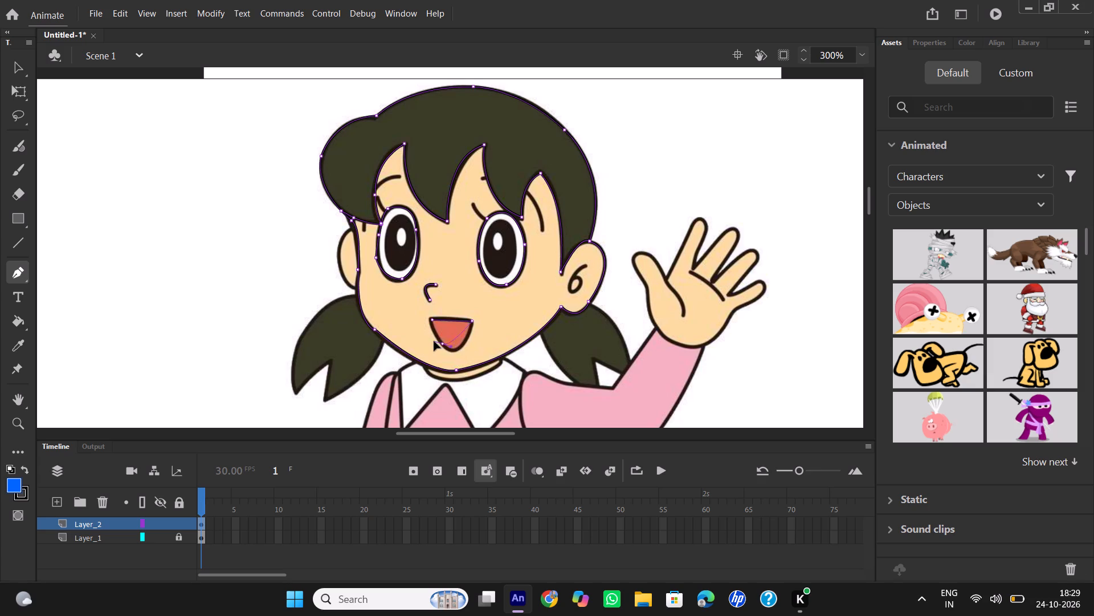
left_click_drag(434, 342, 419, 322)
left_click(442, 345)
left_click_drag(433, 322, 433, 313)
Trace the far ear with a curved pen path from the face outline below the fringe to the cheek, ending the path there.
left_click(354, 228)
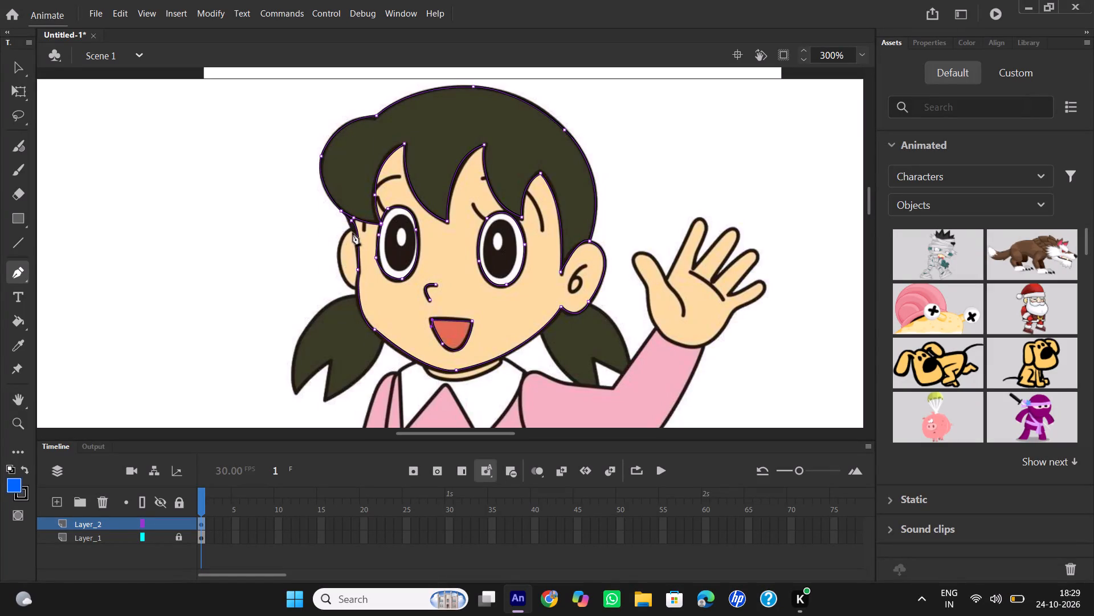
left_click_drag(357, 290, 358, 292)
left_click_drag(358, 292, 394, 322)
left_click_drag(394, 322, 399, 331)
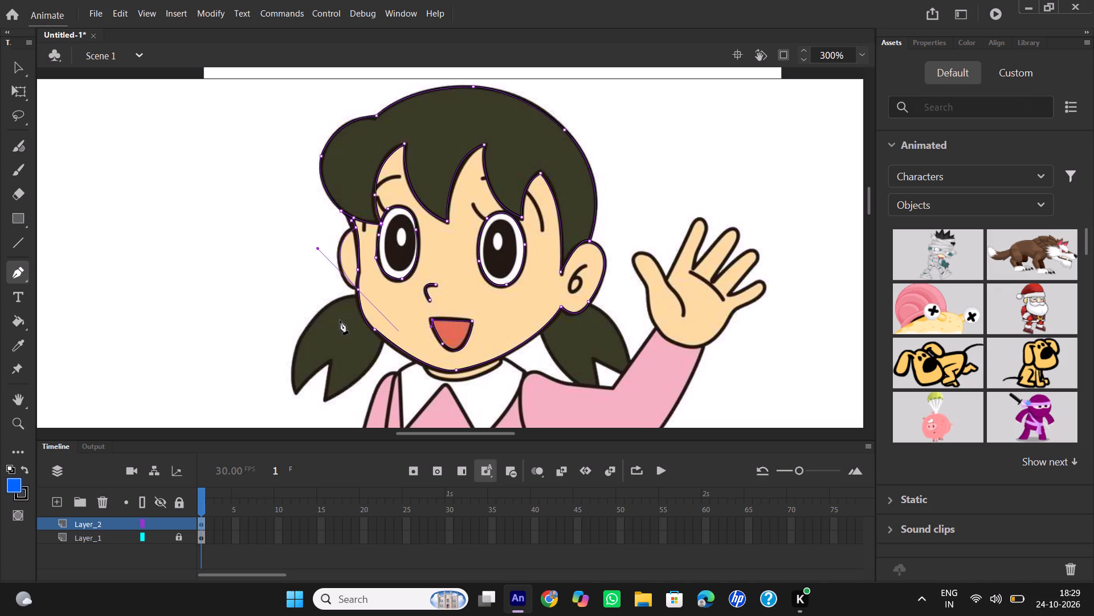
left_click(308, 277)
key("ctrl+z")
double_click(359, 289)
double_click(359, 289)
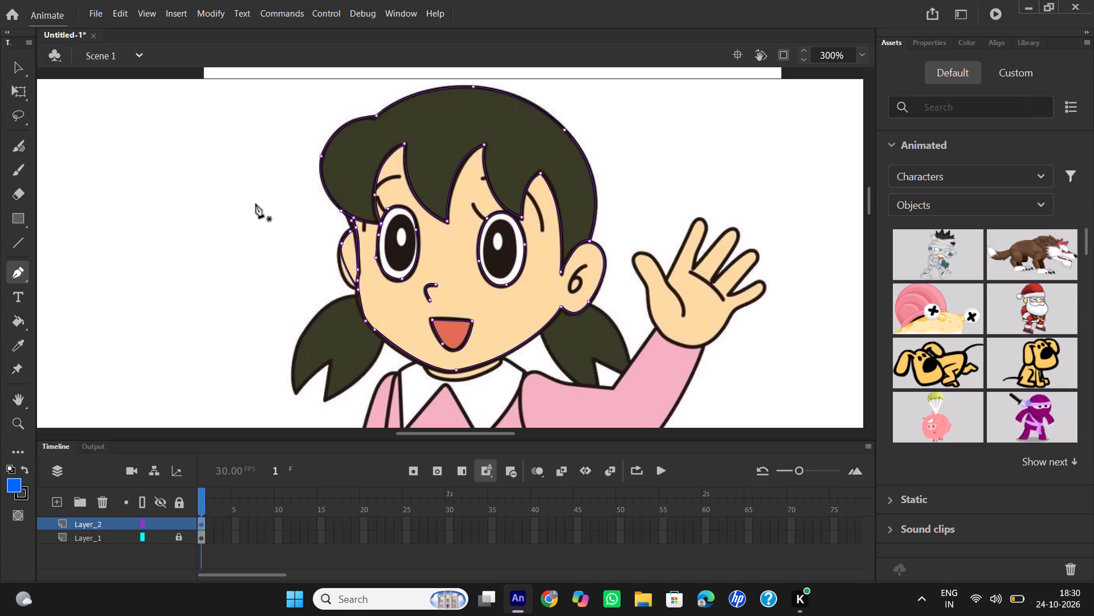
Bend the lower part of the far ear's curve outward with the Selection tool to match the reference ear's edge.
left_click(14, 70)
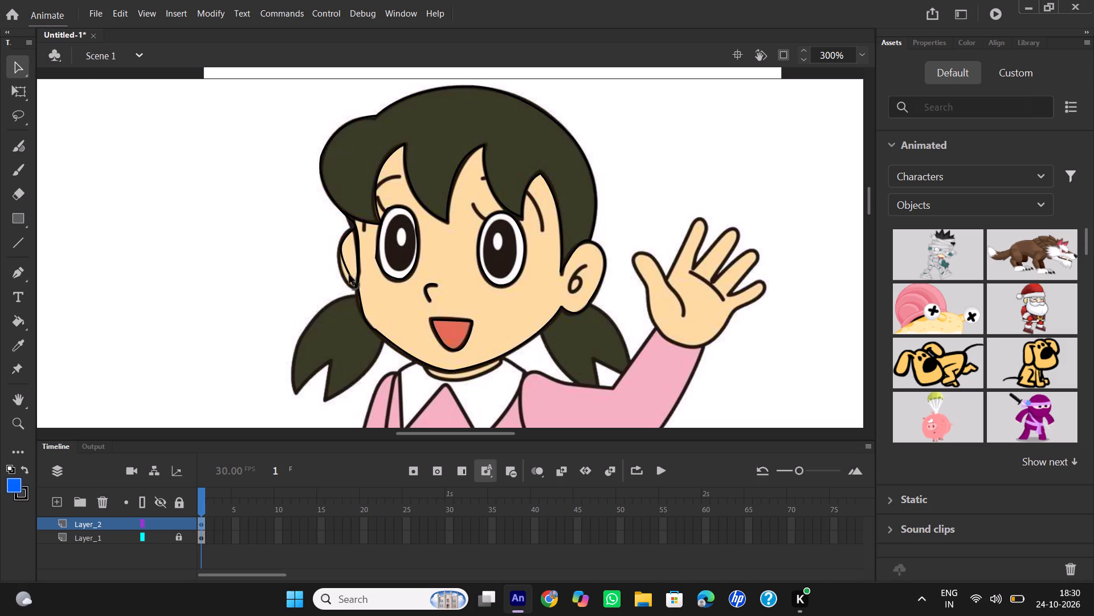
left_click_drag(349, 275, 345, 281)
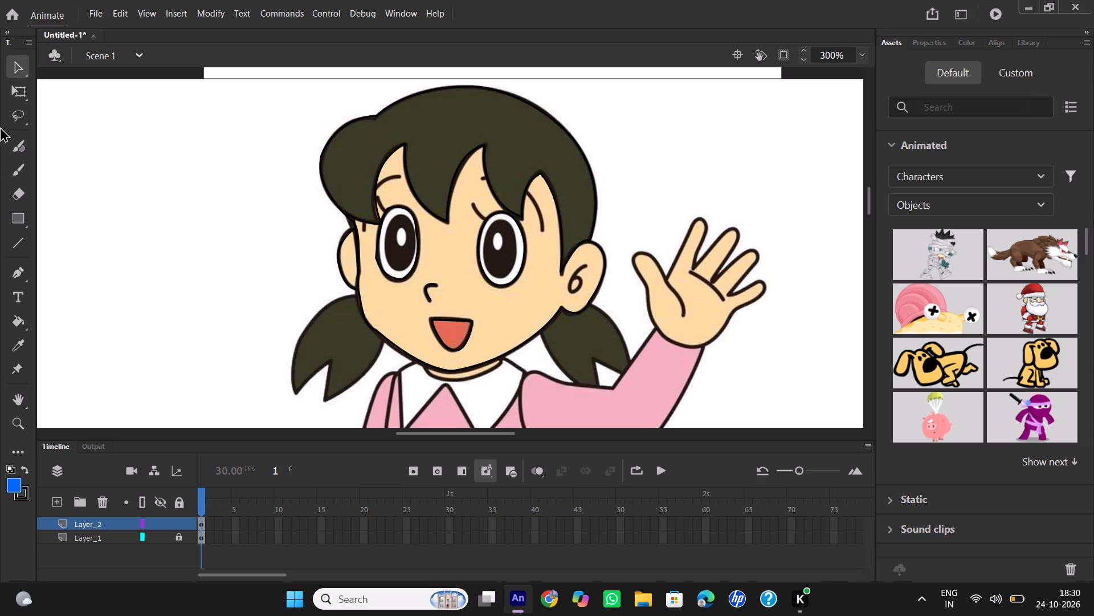
Trace the far-ear-side pigtail with the Pen tool from below the ear along its outer curve, two tips and notch, ending at the jaw.
left_click(18, 274)
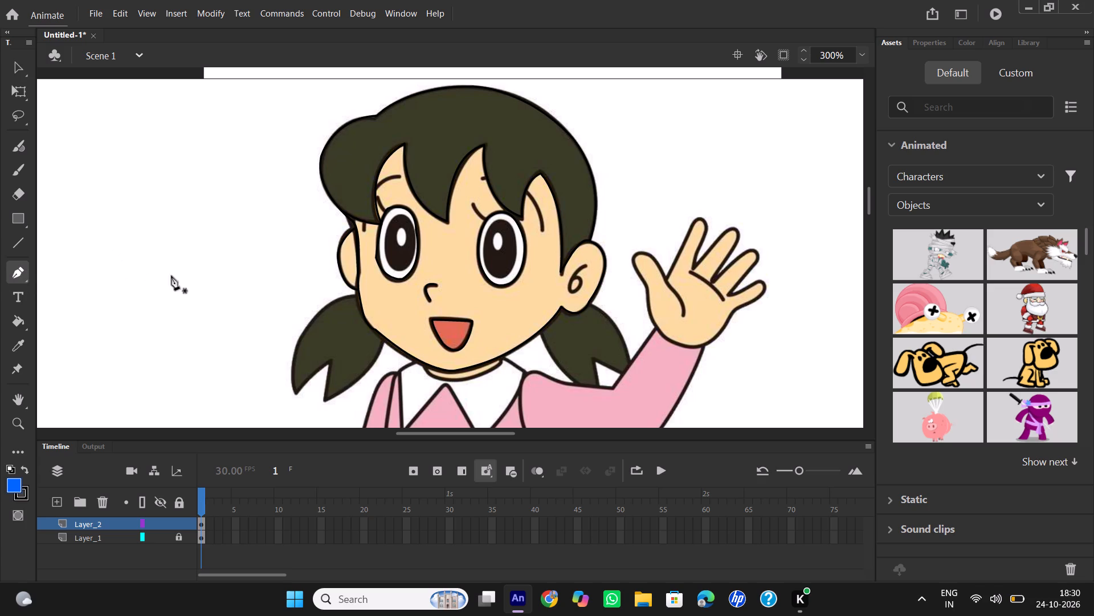
left_click(358, 297)
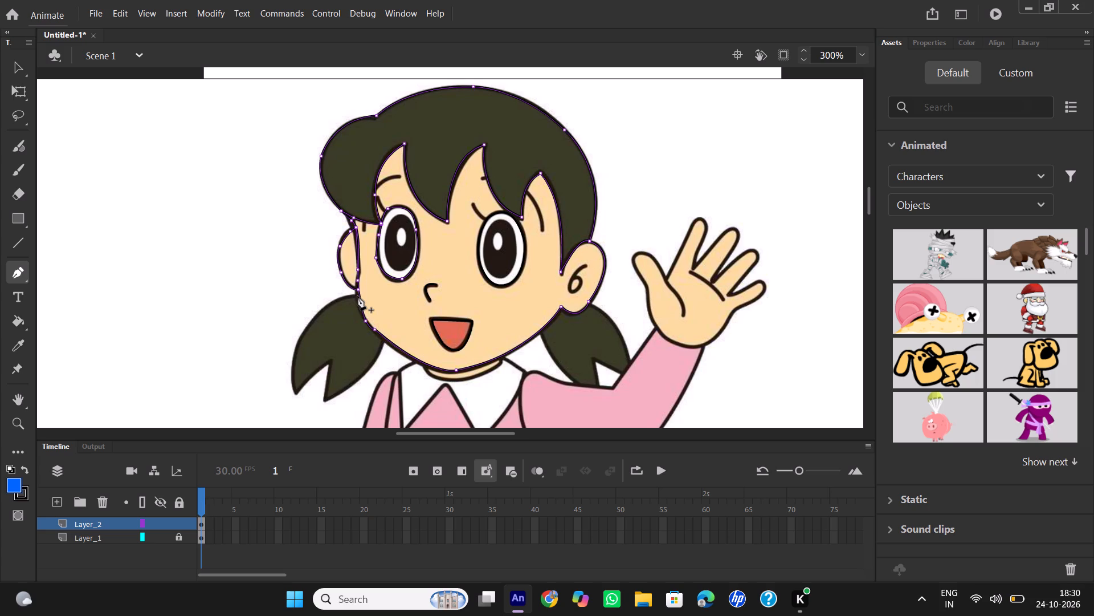
left_click(358, 296)
left_click_drag(296, 393, 304, 443)
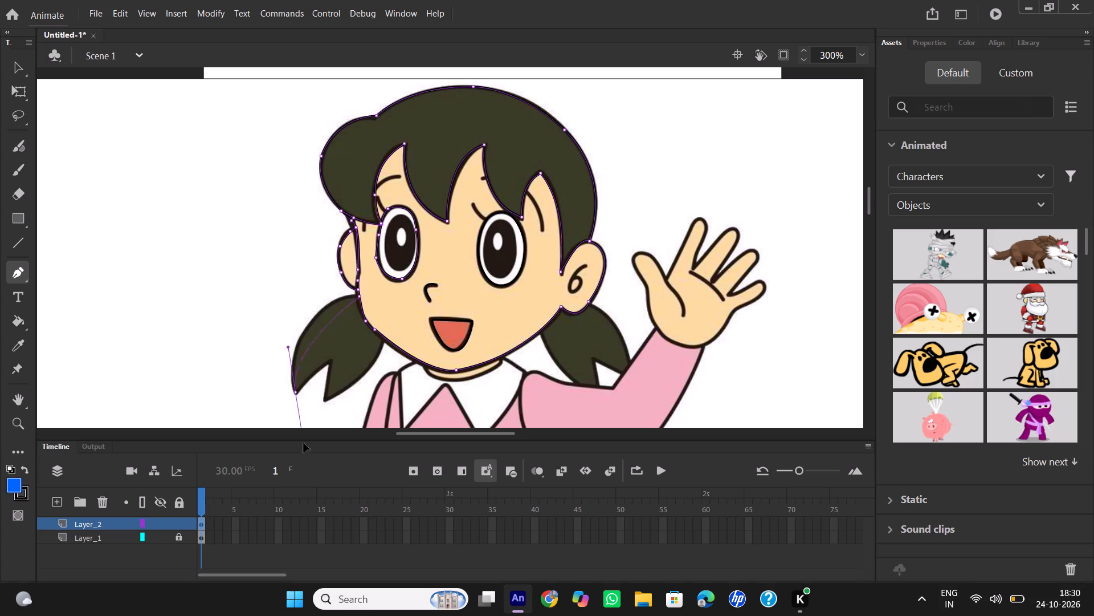
left_click_drag(304, 443, 306, 485)
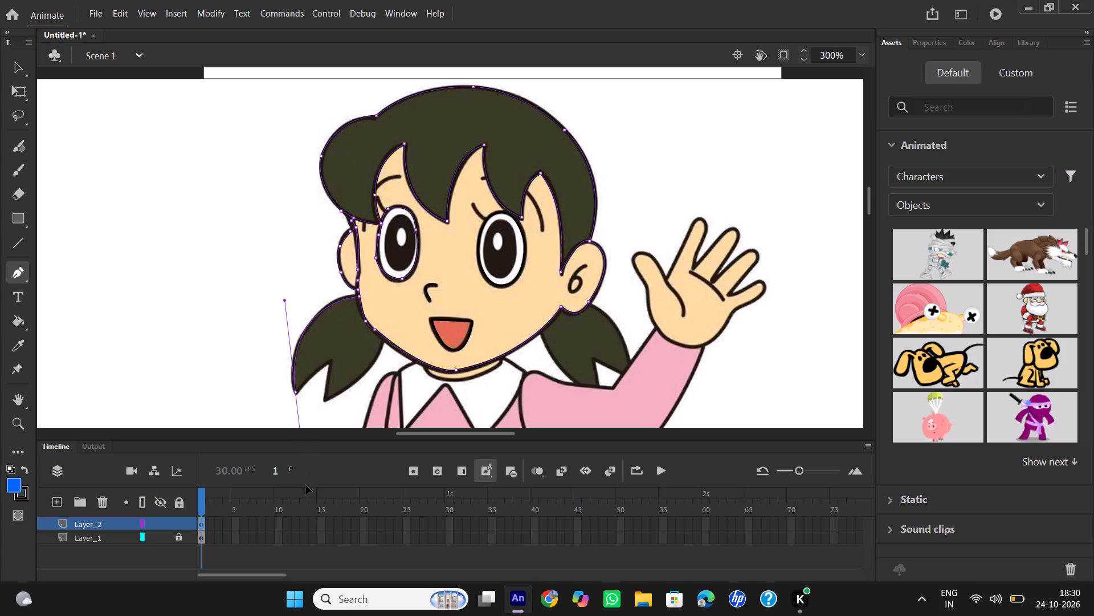
left_click_drag(306, 485, 304, 493)
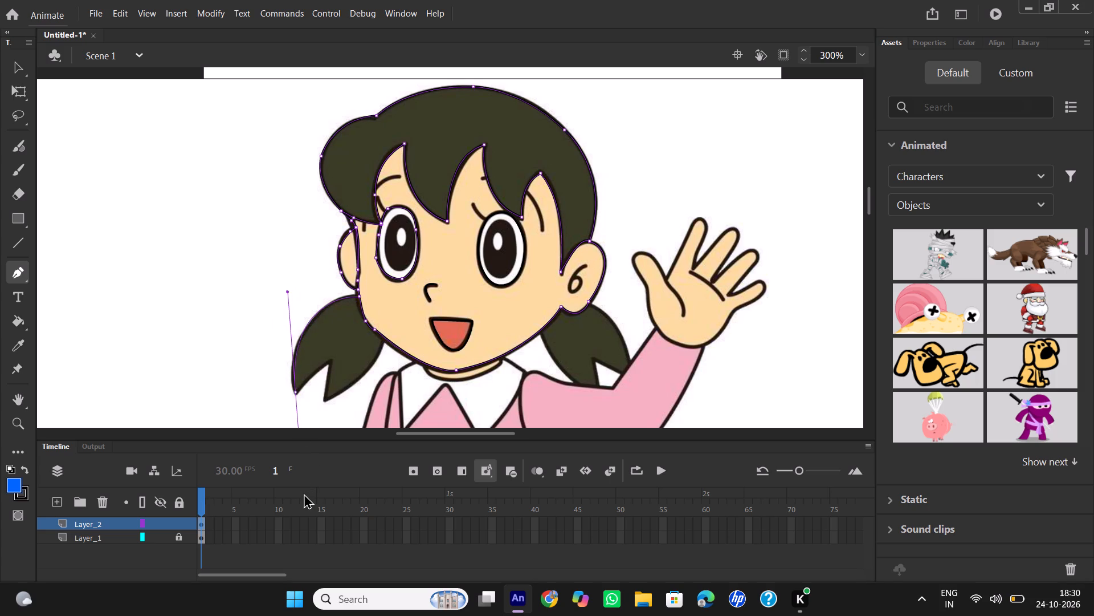
left_click(296, 392)
left_click_drag(331, 363, 333, 363)
left_click_drag(333, 363, 344, 362)
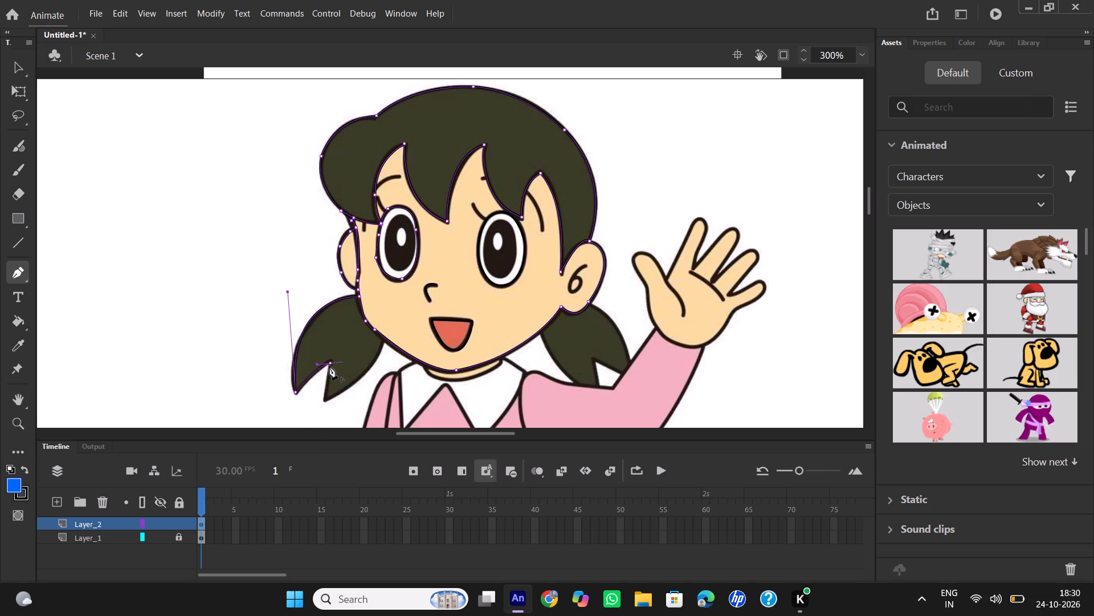
left_click(329, 366)
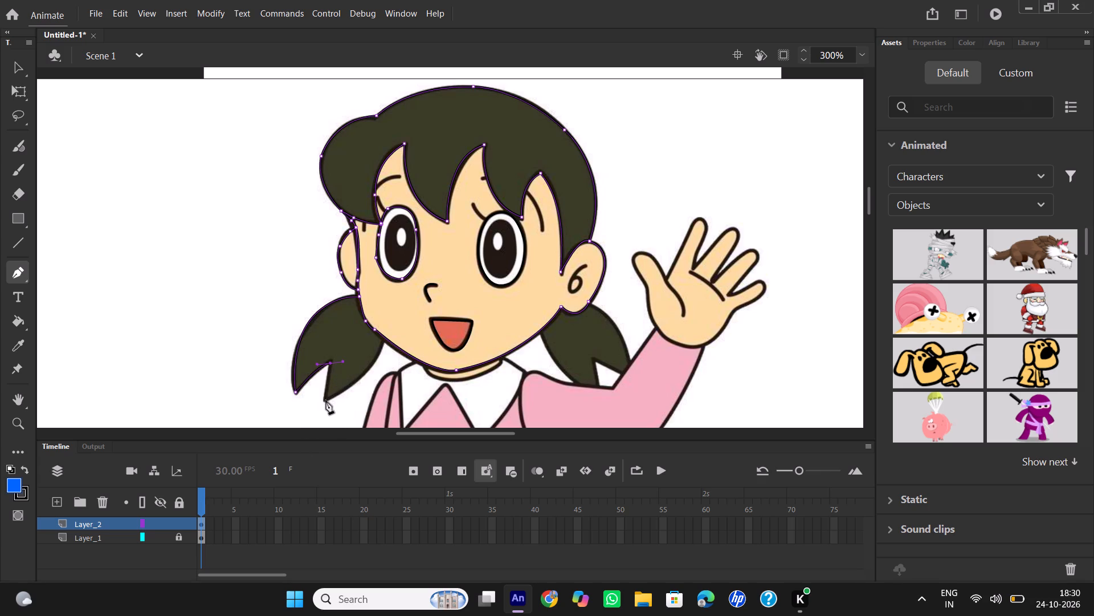
left_click(326, 400)
left_click_drag(386, 339, 387, 314)
left_click_drag(387, 314, 393, 302)
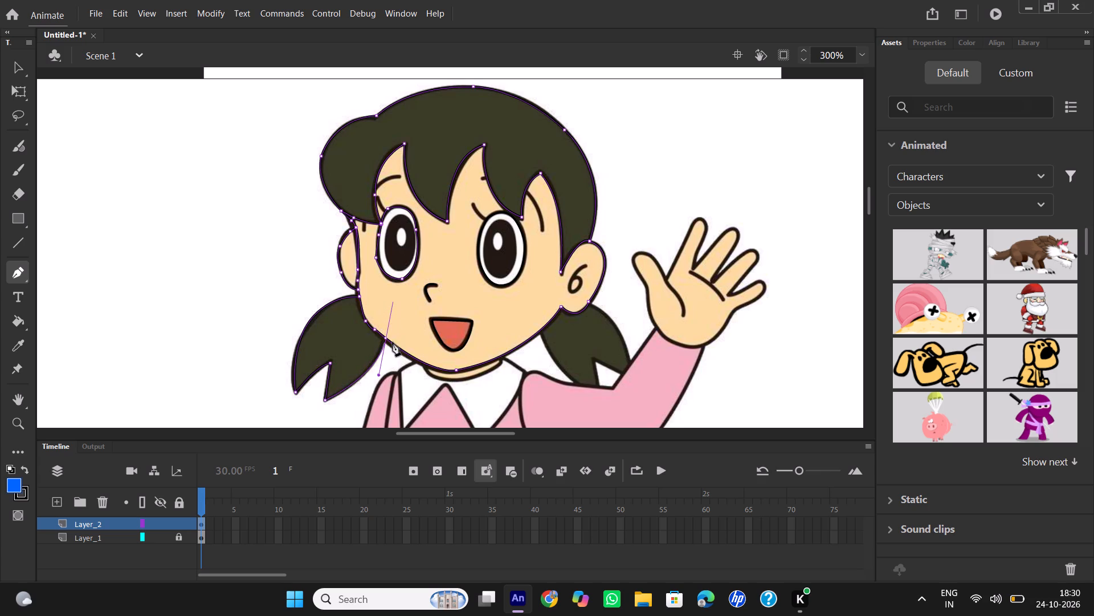
double_click(386, 337)
left_click(428, 286)
Trace the near ear's inner detail as a 6-shaped curved pen path, starting at its upper end and ending the loop on the stem.
left_click(587, 266)
left_click_drag(570, 291, 575, 302)
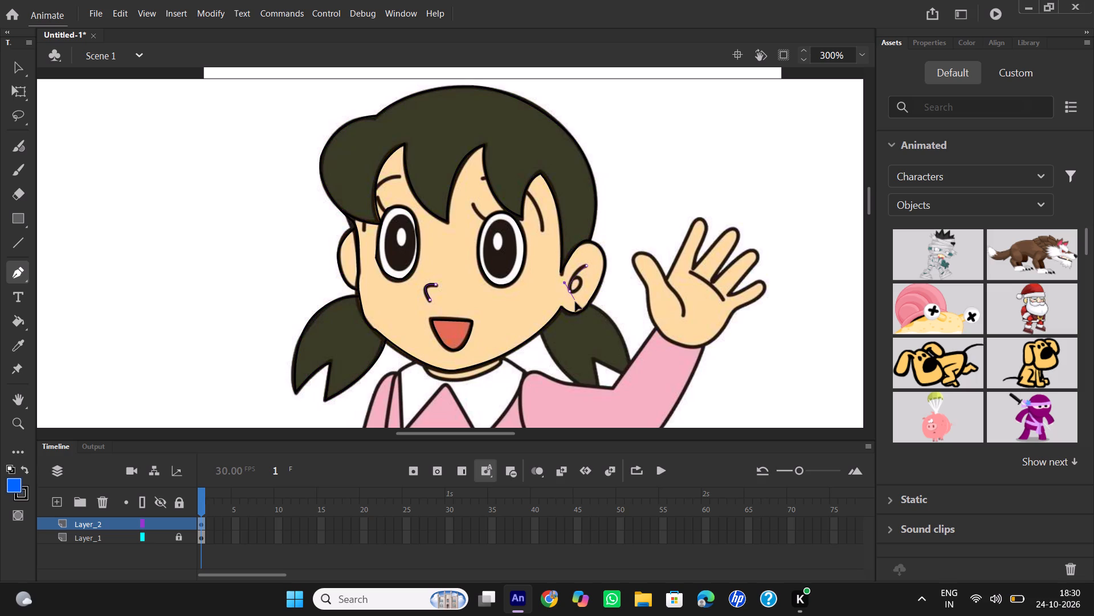
left_click_drag(575, 302, 575, 310)
left_click(572, 291)
left_click_drag(576, 274, 575, 285)
left_click_drag(575, 285, 554, 249)
left_click_drag(554, 249, 560, 254)
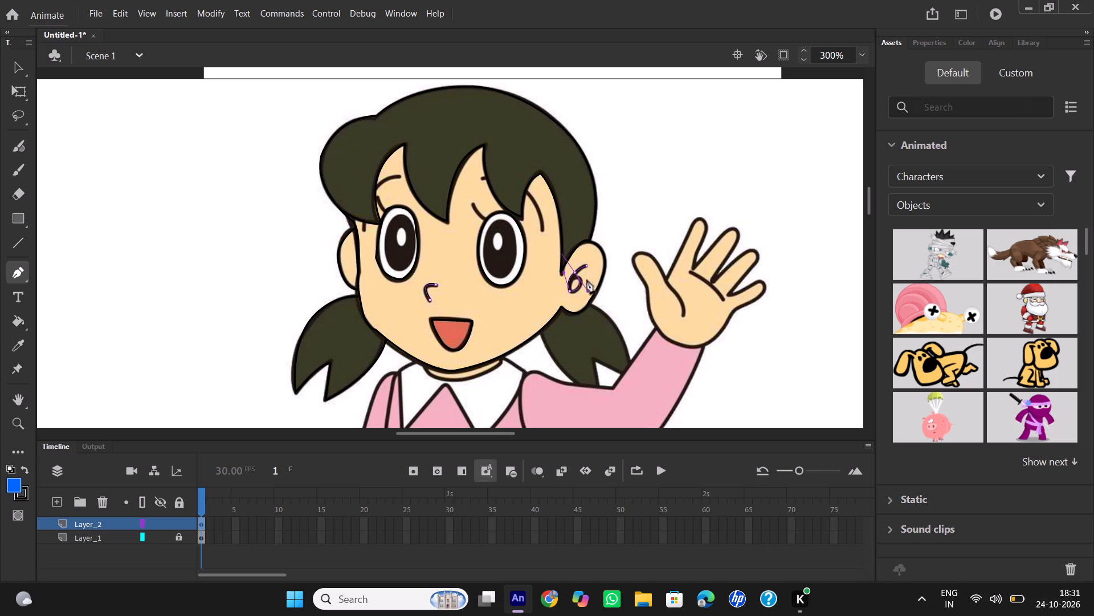
double_click(577, 271)
Trace the waving-hand-side pigtail with the Pen tool from the jaw through its two tips and notch, curving back up to the near ear.
left_click(542, 333)
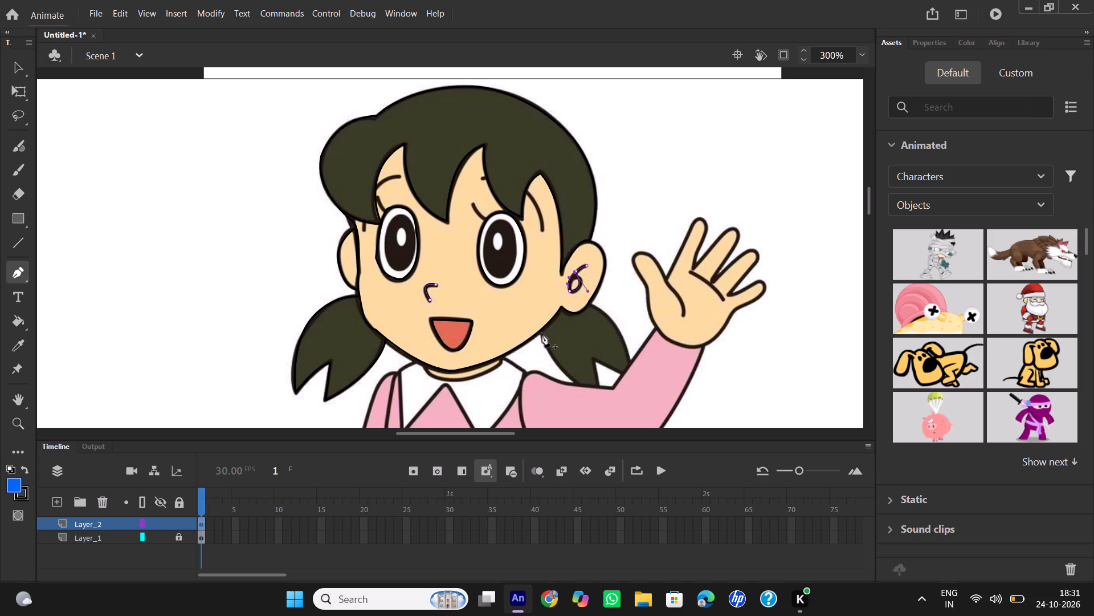
left_click(542, 333)
left_click_drag(579, 382, 596, 388)
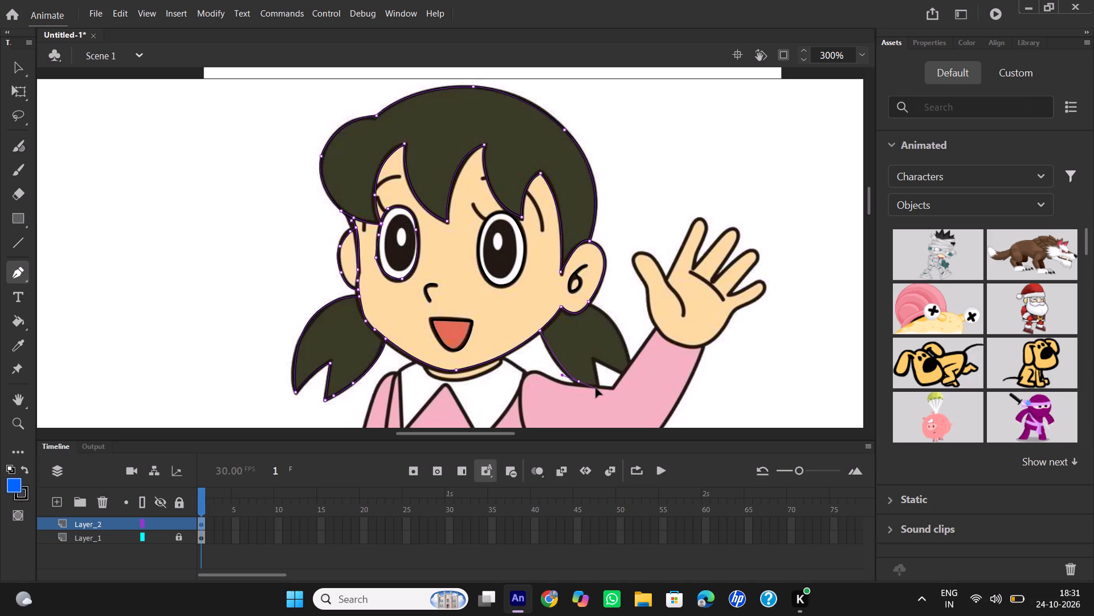
left_click_drag(596, 388, 597, 388)
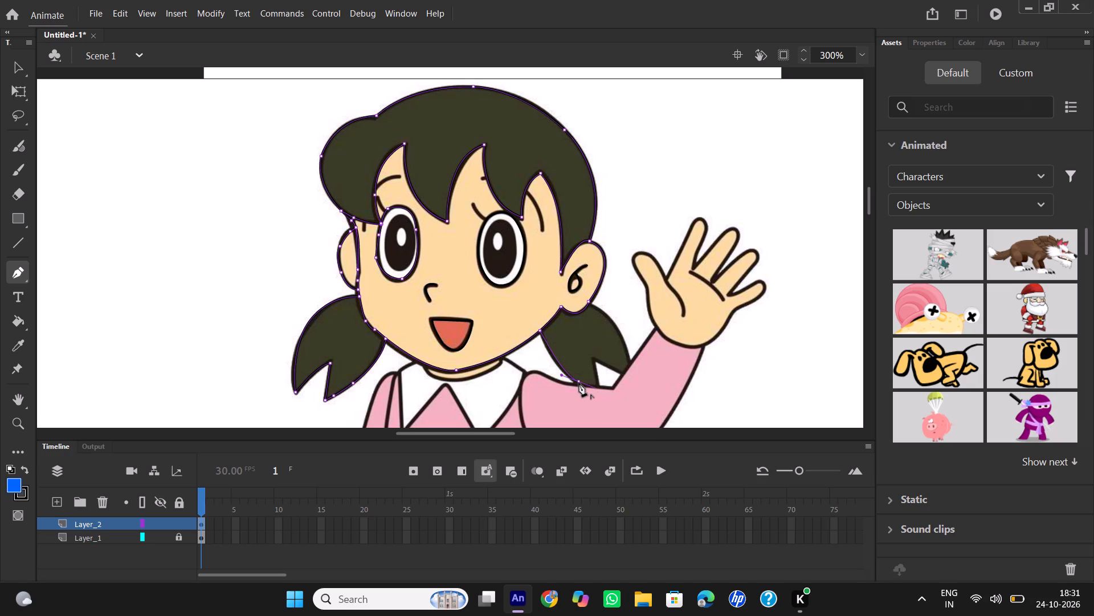
left_click(579, 383)
left_click(601, 386)
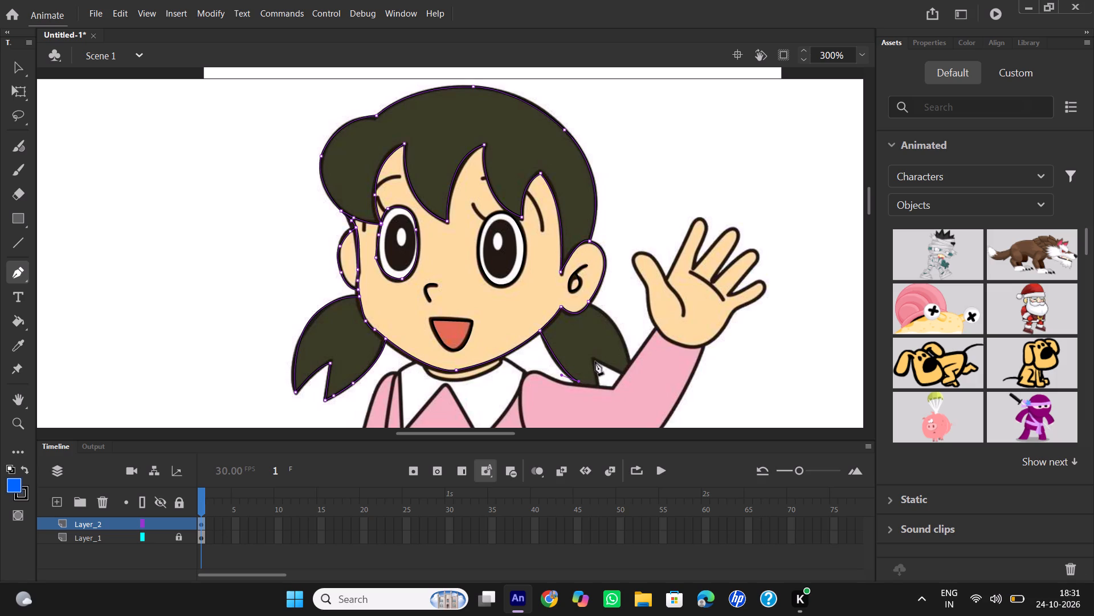
left_click(595, 360)
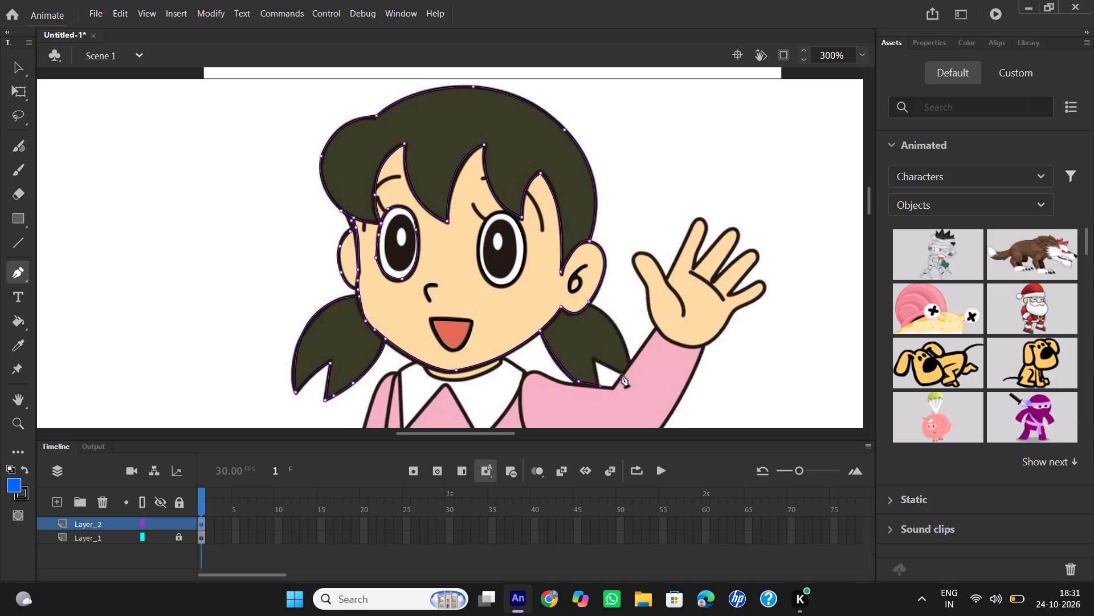
left_click(622, 374)
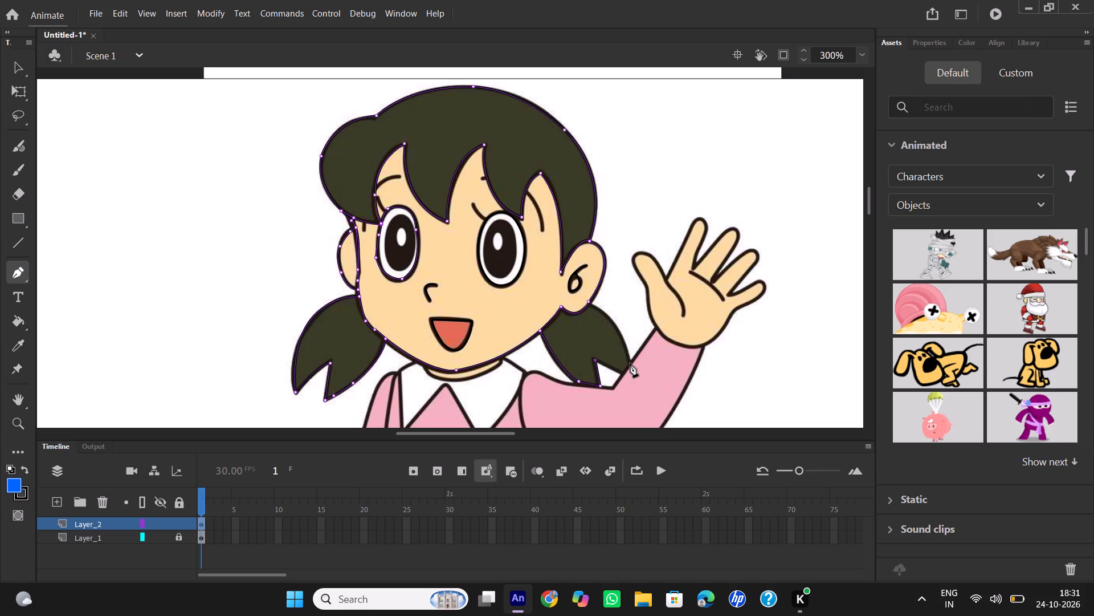
left_click(630, 363)
left_click_drag(589, 303, 585, 303)
left_click_drag(585, 303, 554, 273)
left_click_drag(554, 273, 550, 277)
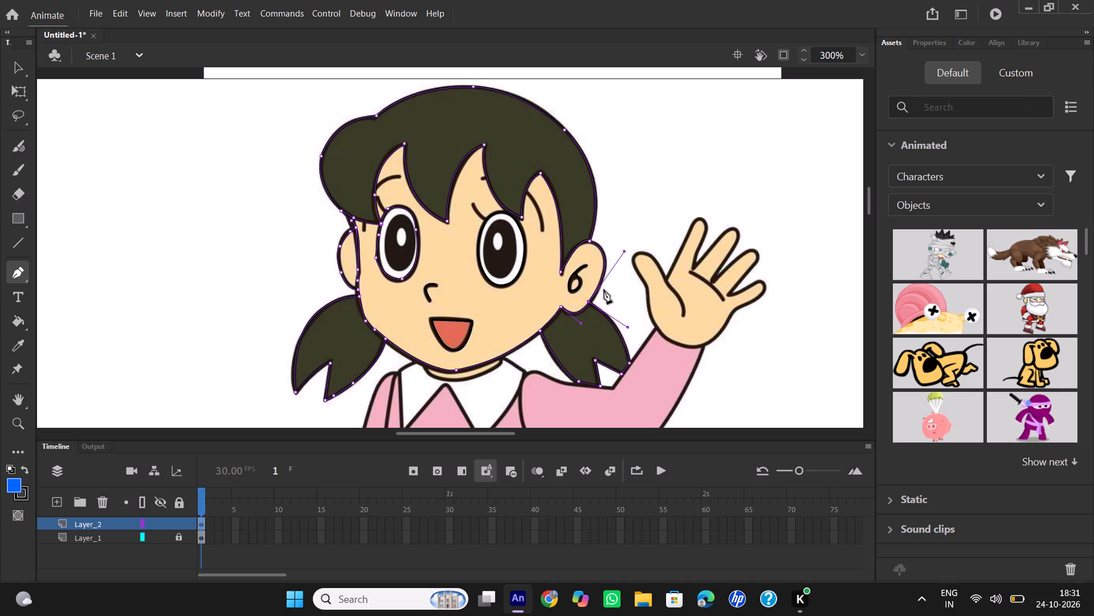
double_click(590, 302)
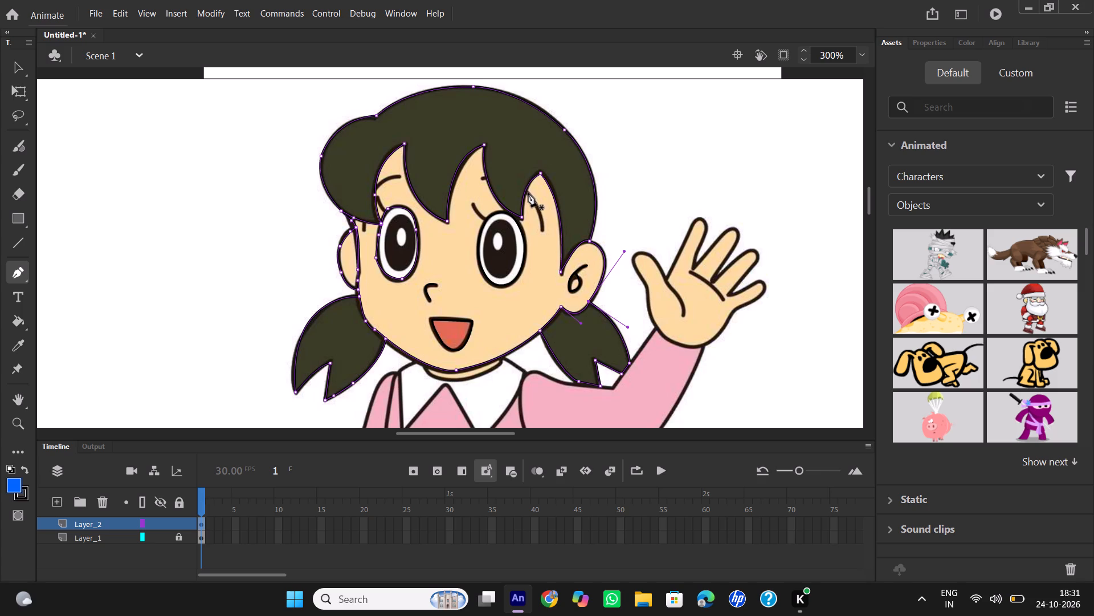
Trace the short curved hair strand beside the near-ear-side fringe tip with the Pen tool, from the fringe down to its lower end.
left_click(528, 193)
left_click_drag(542, 229, 542, 237)
left_click_drag(542, 237, 542, 256)
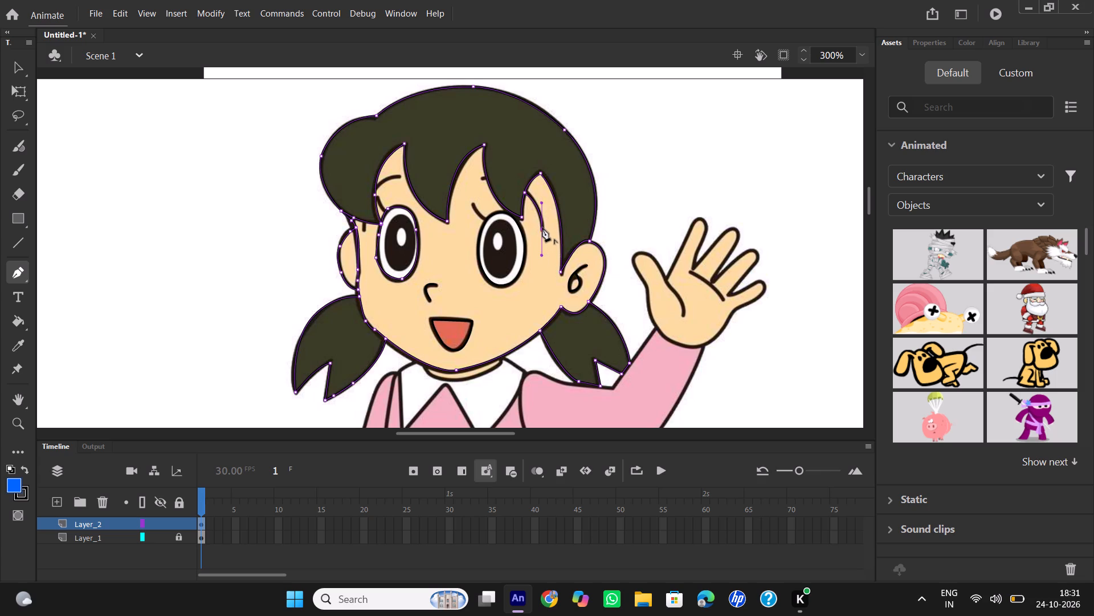
double_click(542, 228)
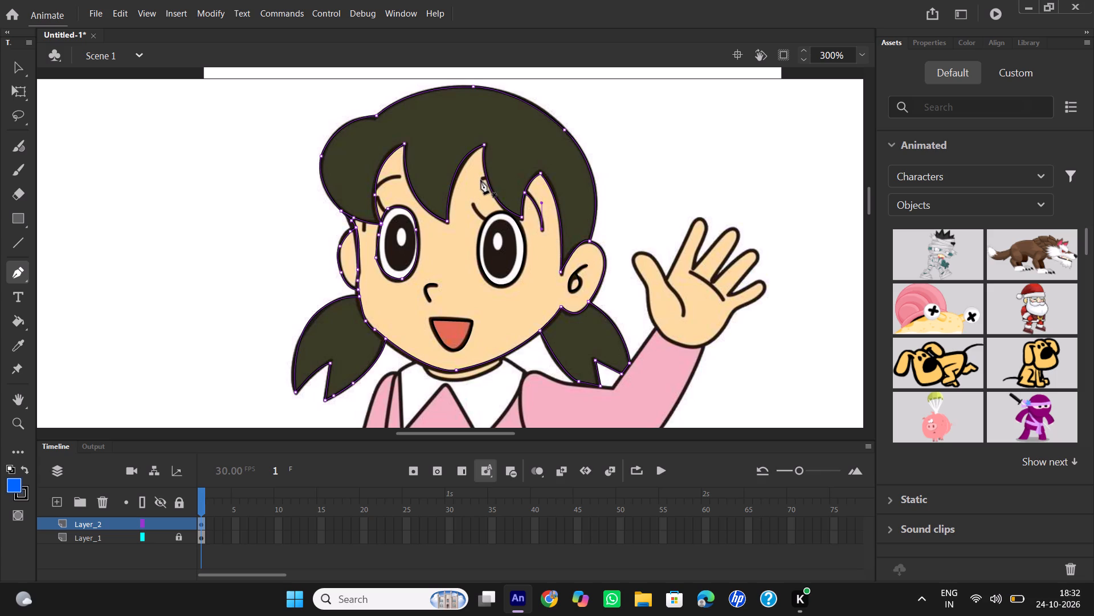
Trace the short visible piece of the near eyebrow, just below the fringe's middle notch, with the Pen tool.
left_click(481, 180)
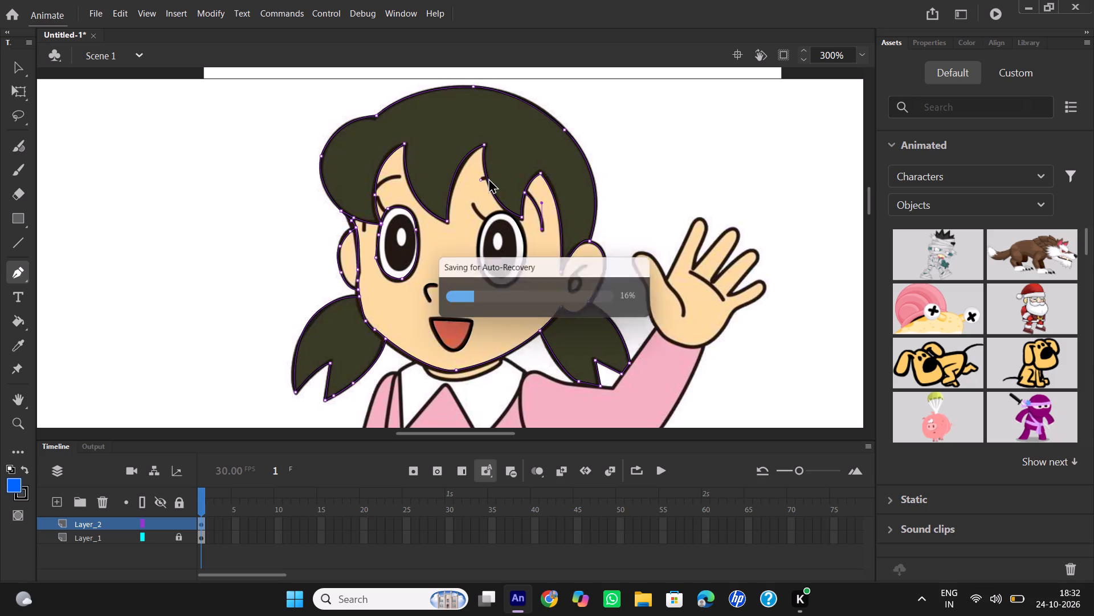
left_click(488, 178)
left_click(488, 178)
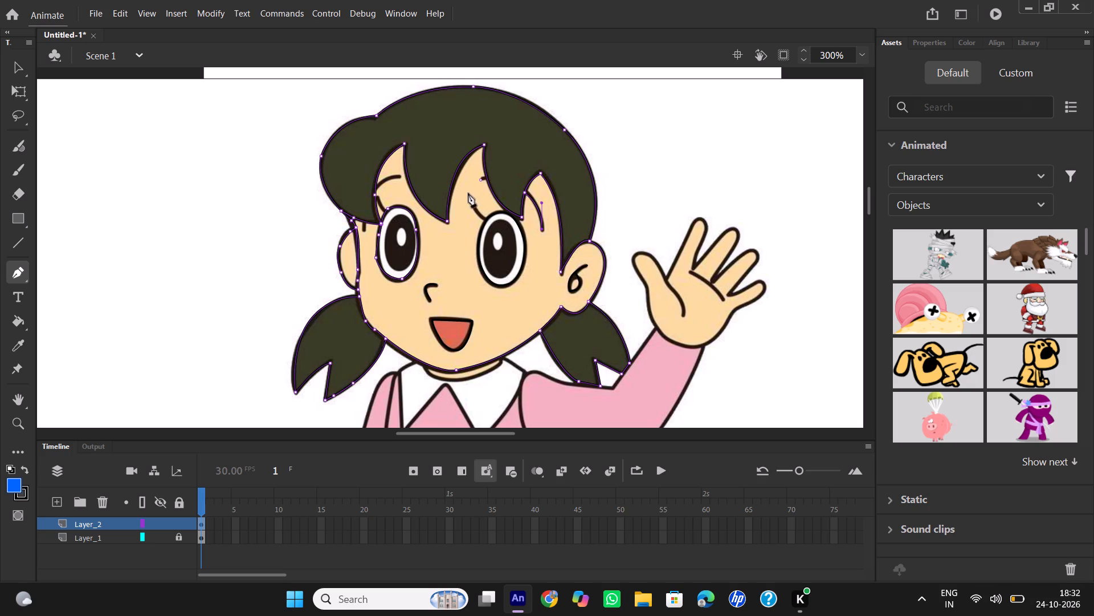
double_click(488, 178)
Trace the far eyebrow as a curved pen path from its inner end to the edge of the hair.
left_click(400, 178)
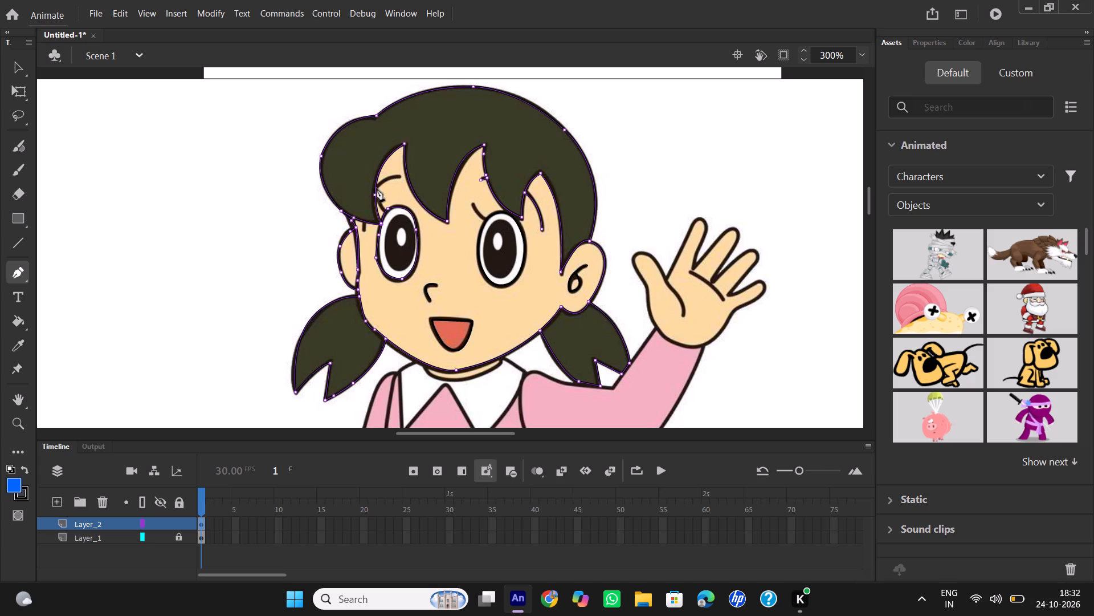
left_click_drag(375, 191, 365, 210)
double_click(376, 192)
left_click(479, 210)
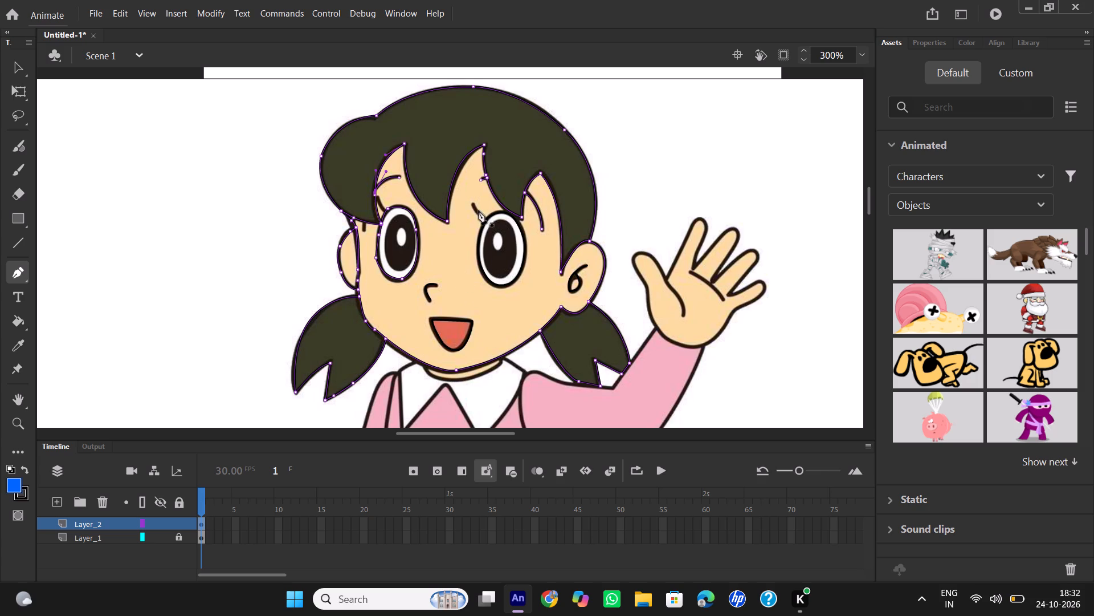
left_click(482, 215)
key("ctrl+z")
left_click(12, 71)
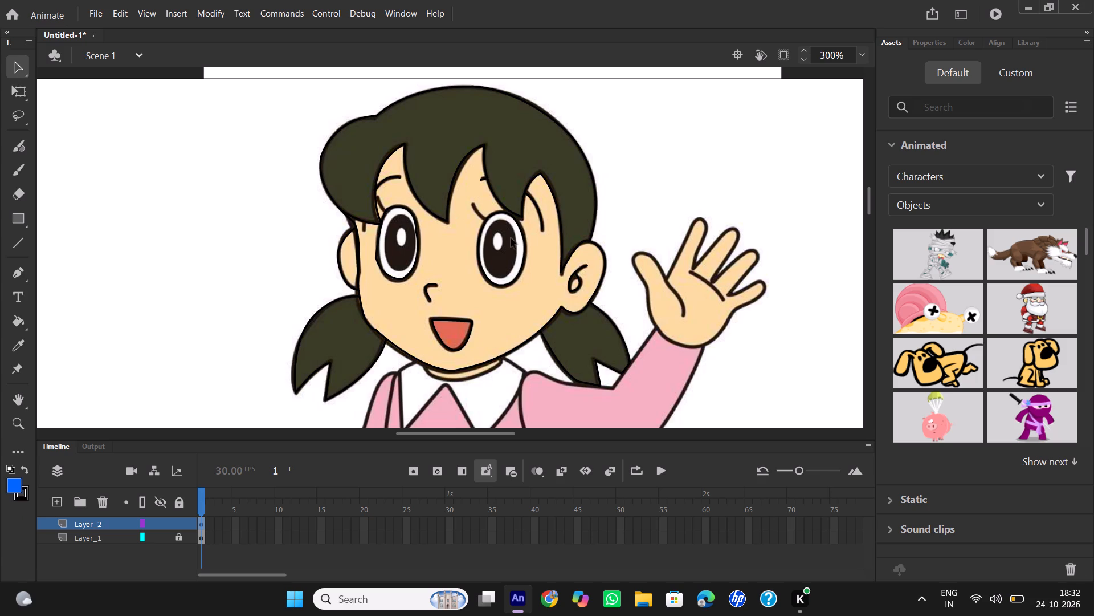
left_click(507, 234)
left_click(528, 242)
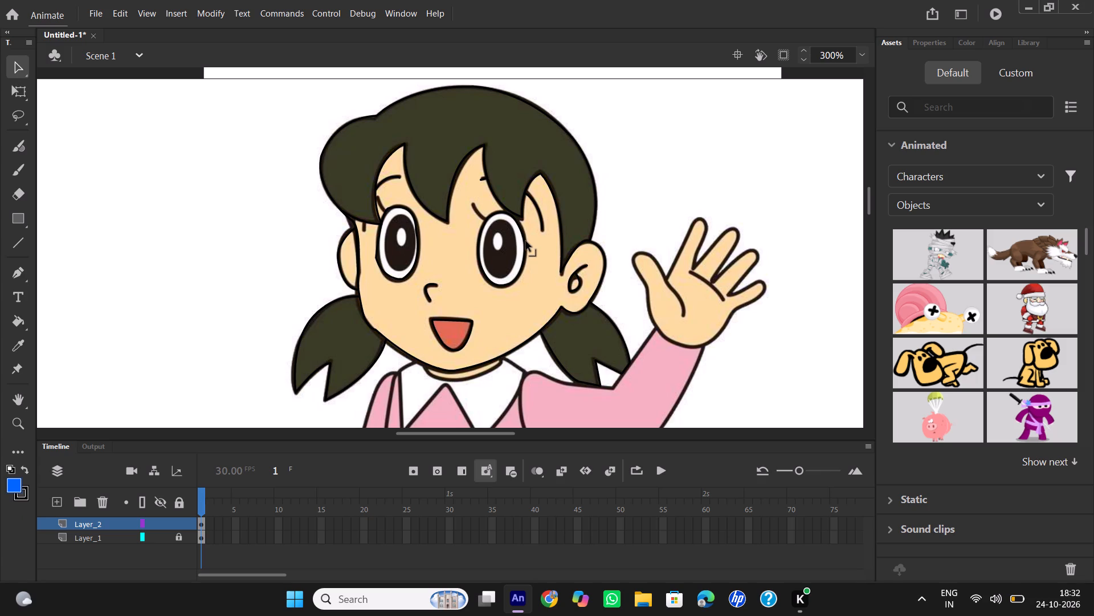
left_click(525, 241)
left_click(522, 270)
Trace the near eye's dark pupil as a closed path with the Pen tool, starting at its top and curving around its lower edge.
left_click(28, 273)
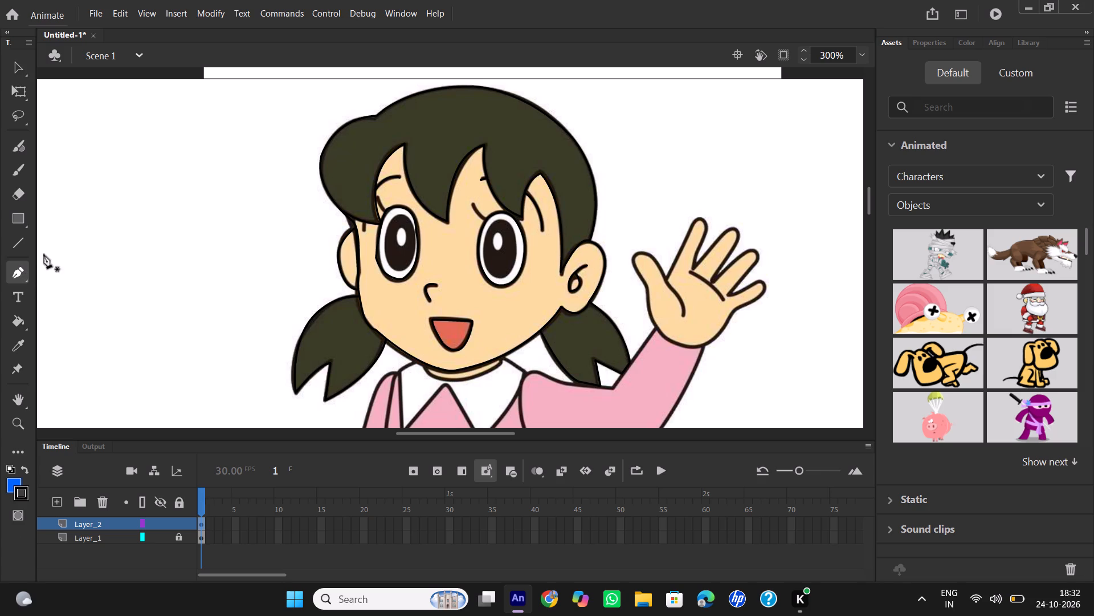
left_click(501, 222)
left_click_drag(516, 259, 513, 294)
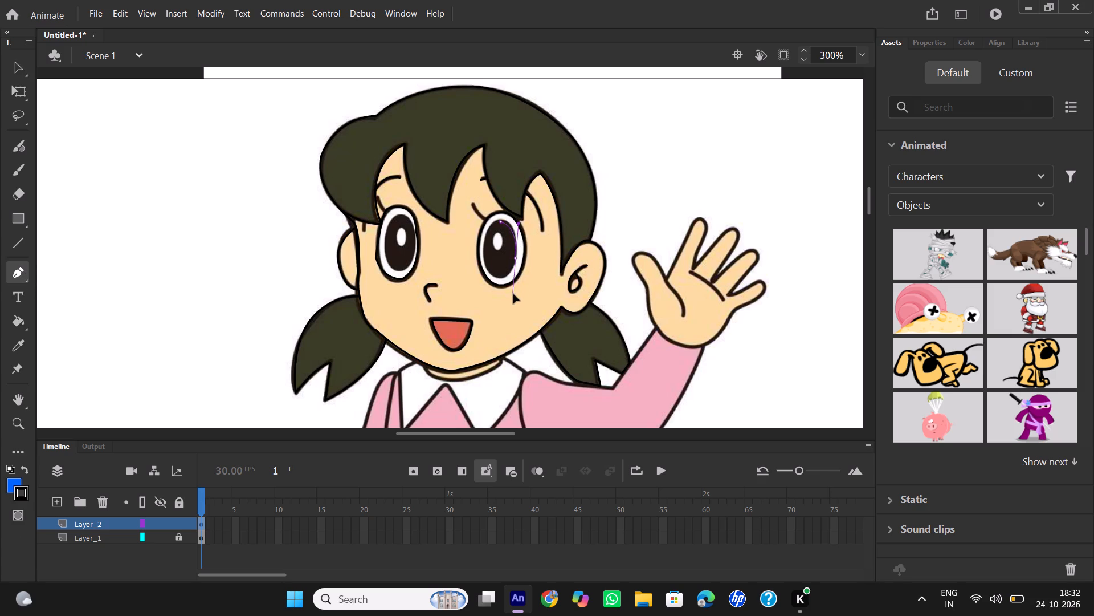
left_click_drag(513, 294, 516, 298)
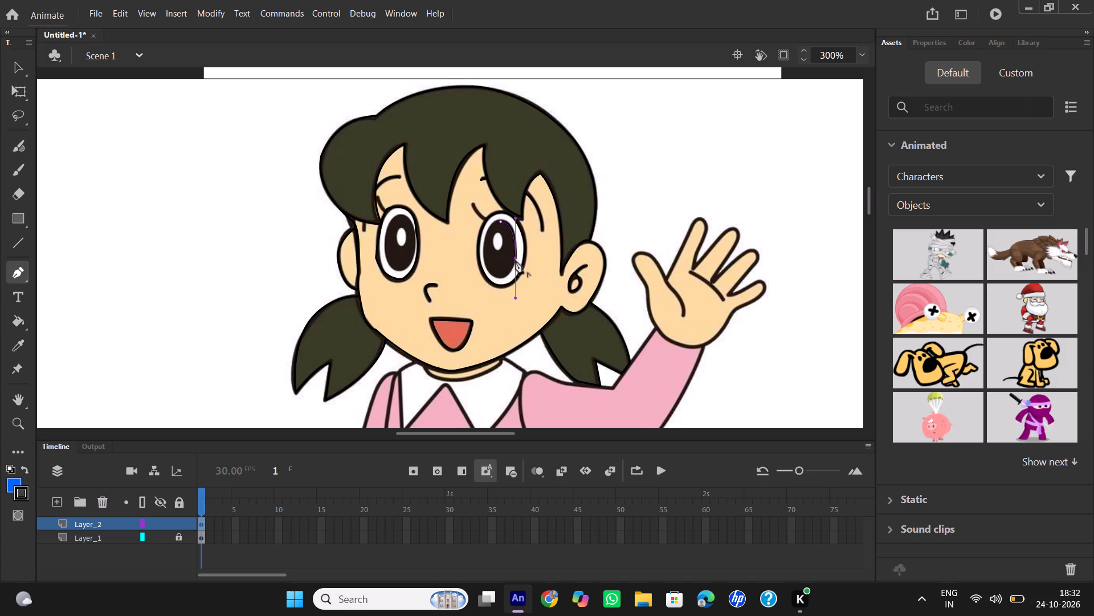
left_click(515, 260)
left_click_drag(483, 257, 460, 204)
left_click_drag(460, 204, 466, 215)
left_click(484, 258)
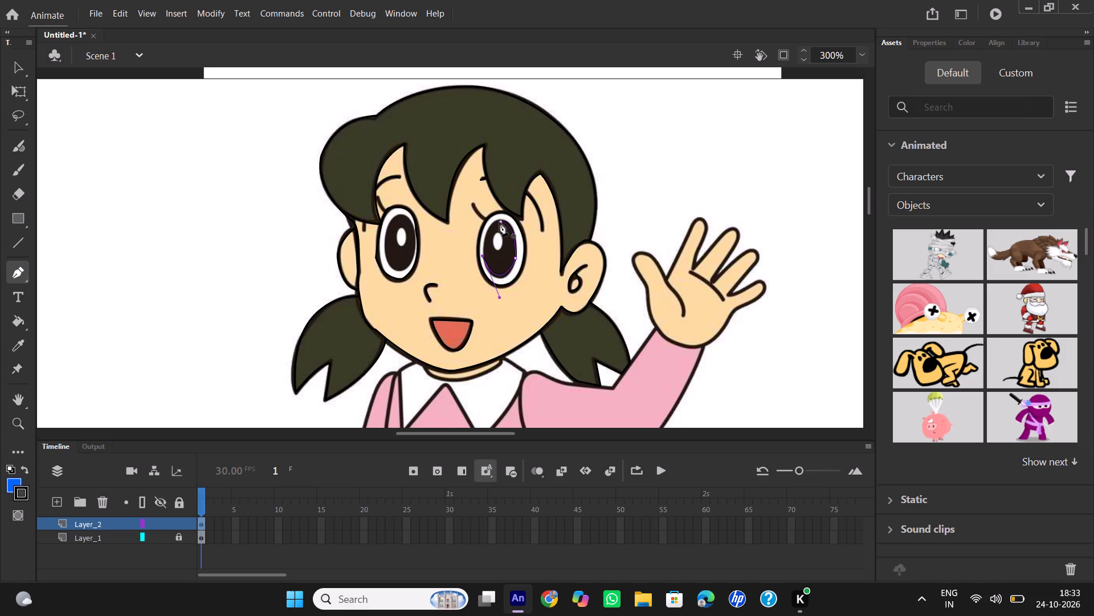
left_click_drag(499, 223, 512, 231)
left_click_drag(512, 231, 516, 230)
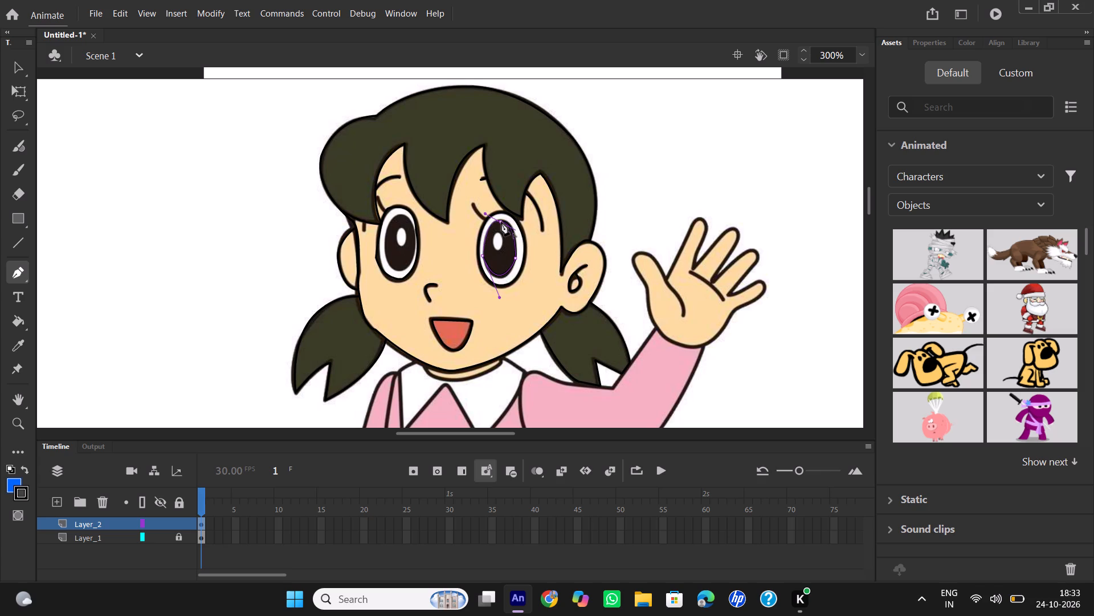
left_click(501, 222)
double_click(501, 222)
key("ctrl+z")
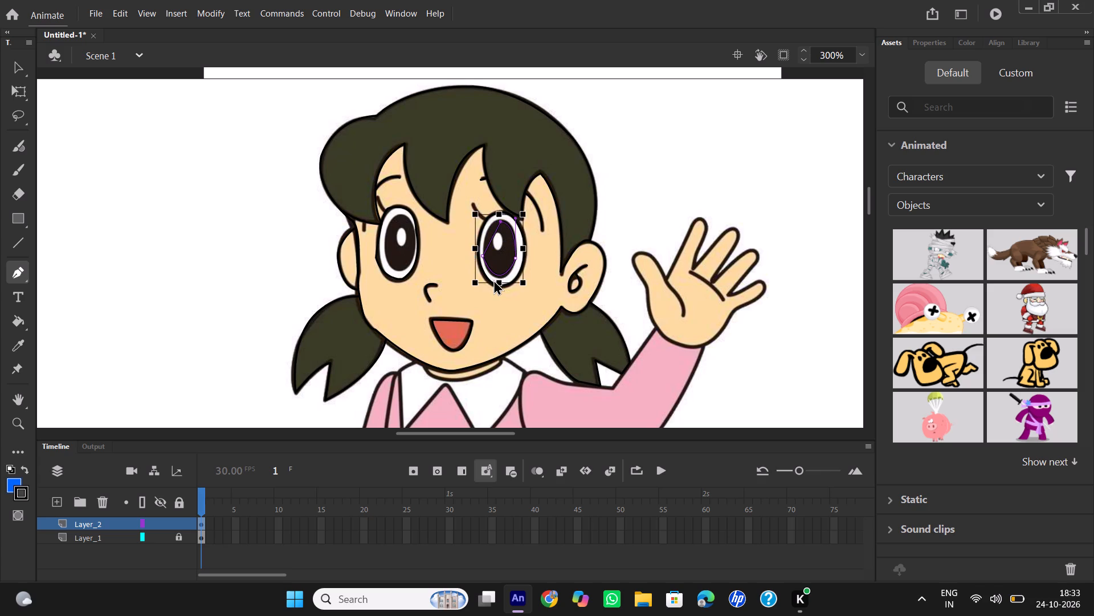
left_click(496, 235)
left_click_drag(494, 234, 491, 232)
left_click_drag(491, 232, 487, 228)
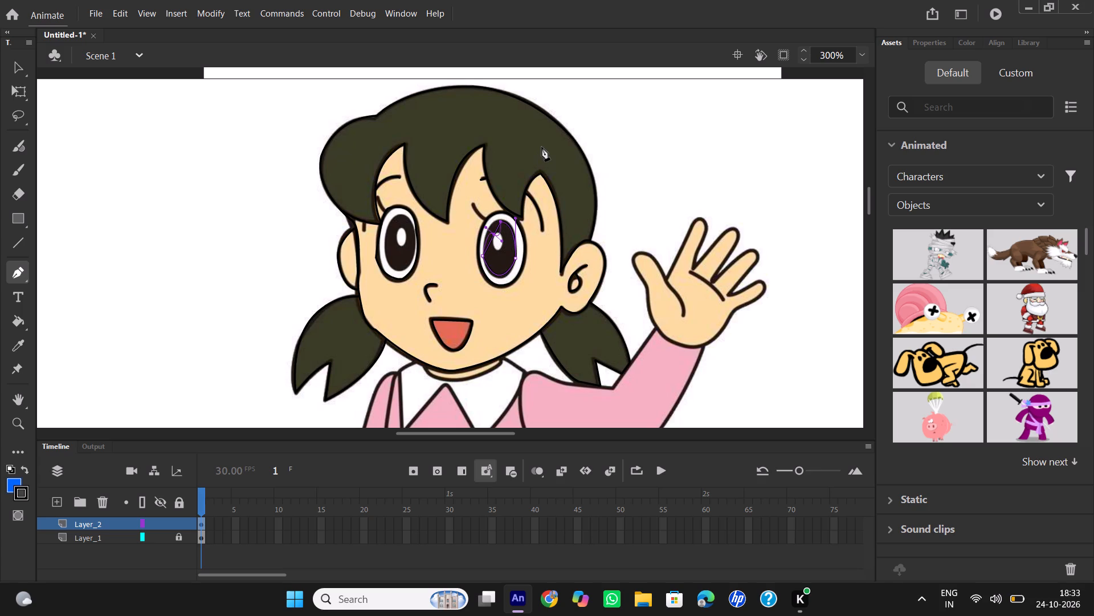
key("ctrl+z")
Bend the straight upper segment of the near eye's pupil outline outward with the Selection tool to match the reference curve.
left_click(25, 72)
left_click_drag(495, 237, 495, 232)
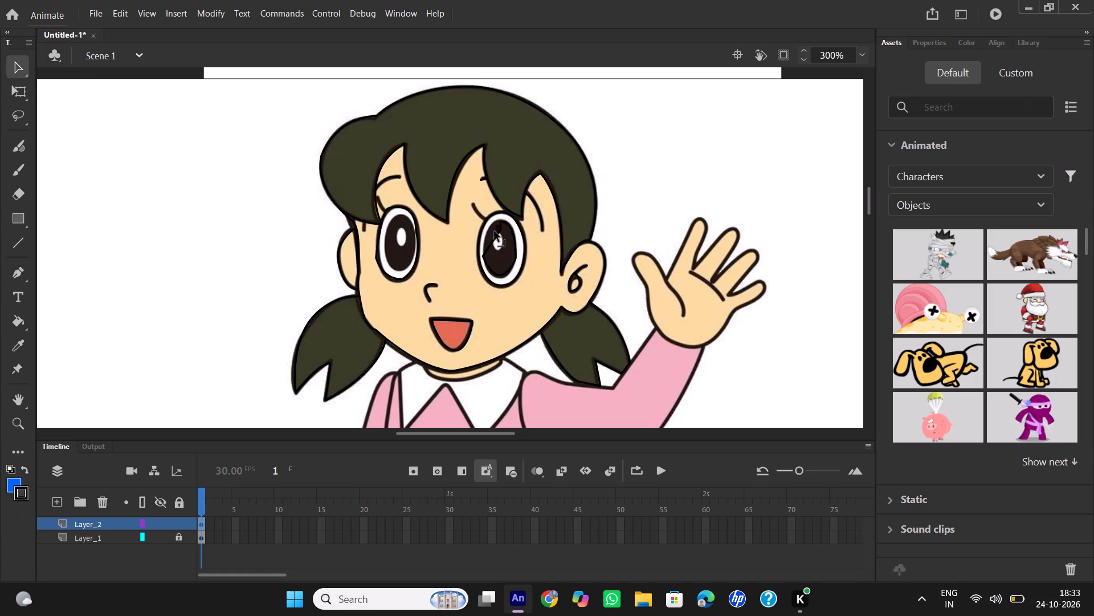
left_click_drag(495, 232, 492, 242)
left_click_drag(492, 242, 493, 226)
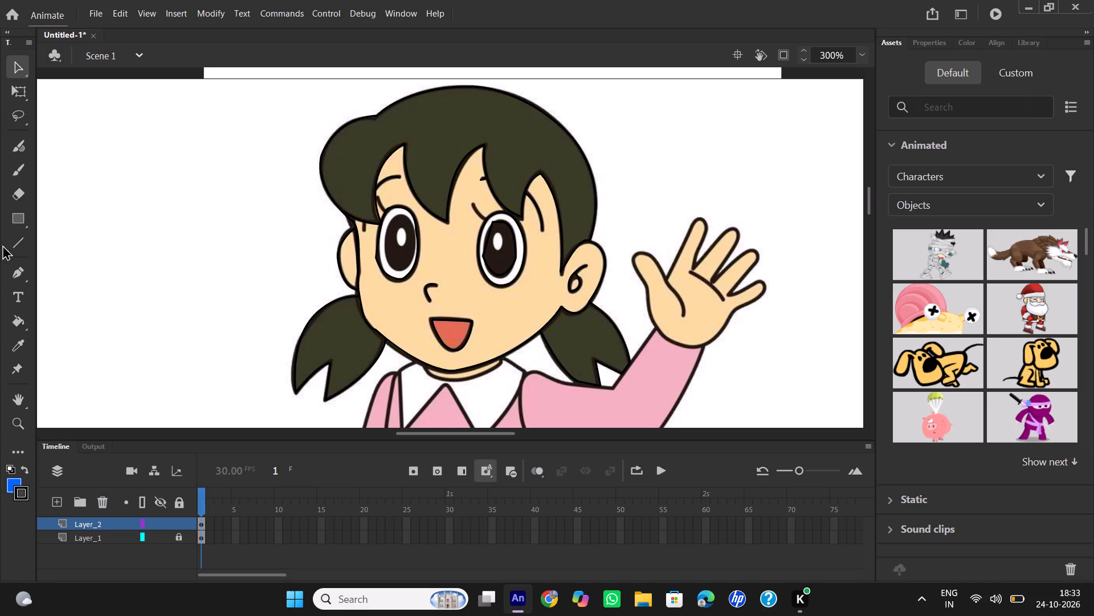
Trace the white highlight inside the near eye's pupil as a small closed path with the Pen tool.
left_click(14, 270)
left_click(496, 232)
left_click_drag(499, 251, 491, 264)
left_click_drag(491, 264, 489, 264)
left_click(500, 252)
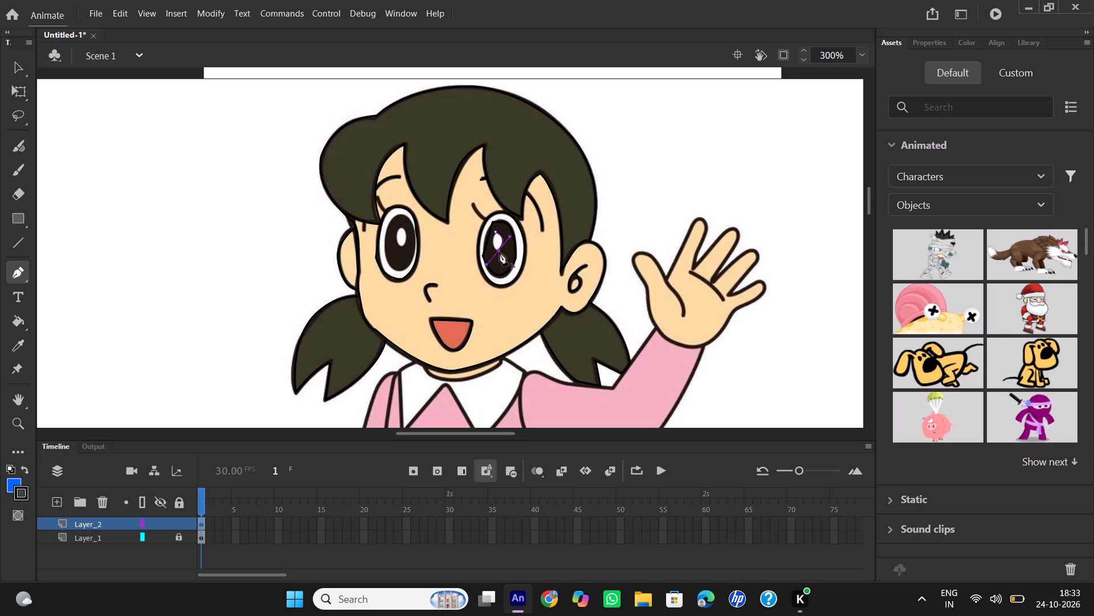
left_click_drag(496, 233, 507, 222)
left_click_drag(507, 222, 503, 218)
double_click(495, 232)
left_click_drag(499, 242, 493, 245)
Bend the inner-side segment of the near eye's highlight outline outward with the Selection tool to follow the white shape.
left_click(23, 62)
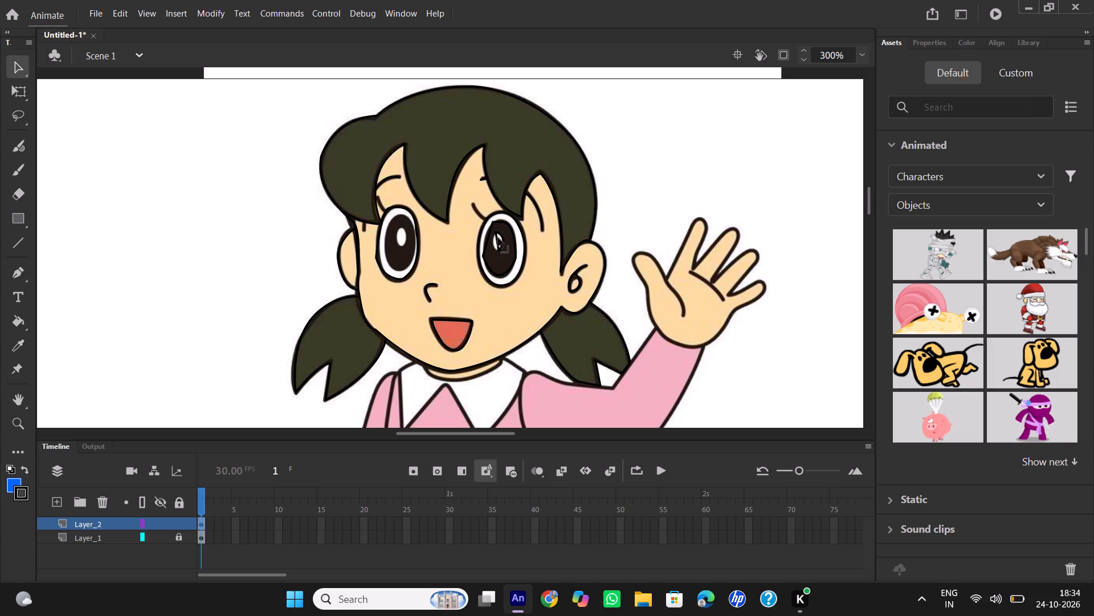
left_click(497, 241)
left_click_drag(497, 244, 491, 245)
Trace the far eye's dark pupil as a closed path with the Pen tool, starting at its top and curving around its lower edge.
left_click(17, 279)
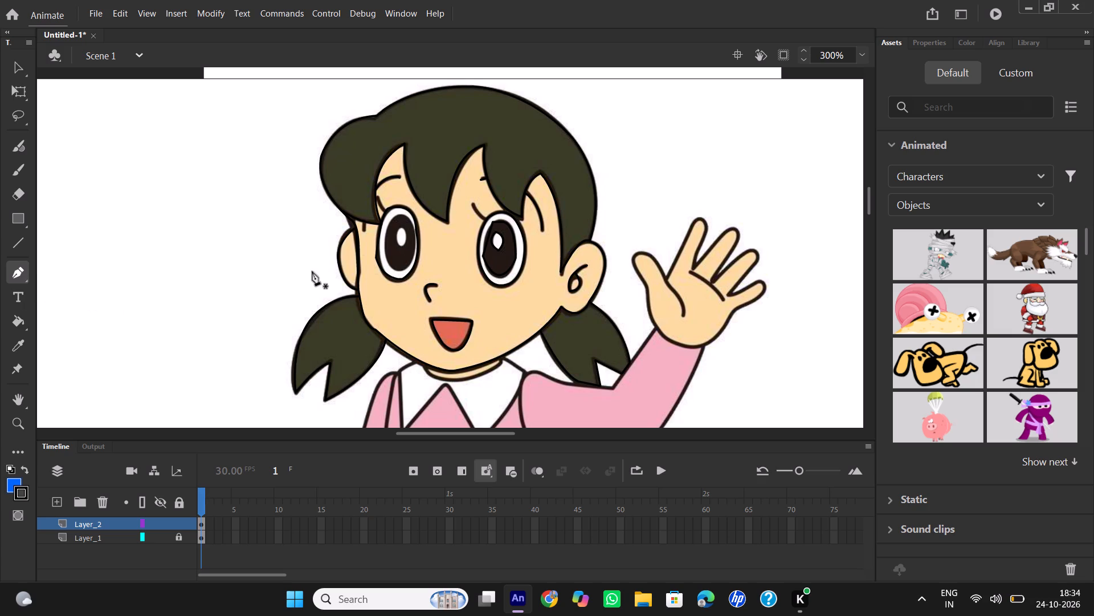
left_click(403, 216)
left_click_drag(386, 257, 383, 303)
left_click_drag(383, 303, 386, 305)
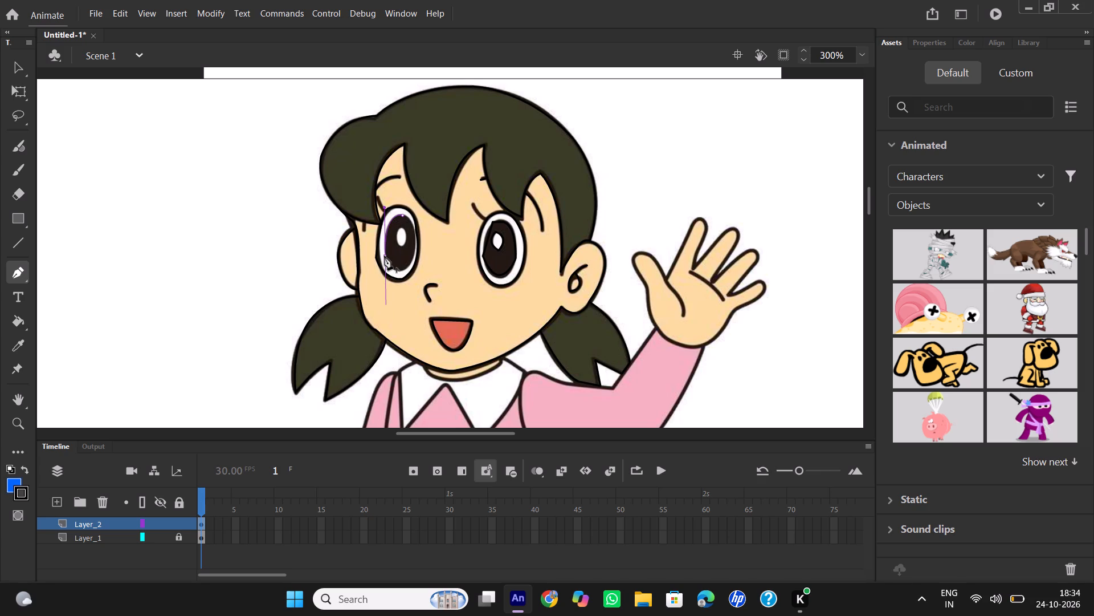
left_click(385, 256)
left_click_drag(410, 264, 411, 264)
left_click_drag(411, 264, 424, 245)
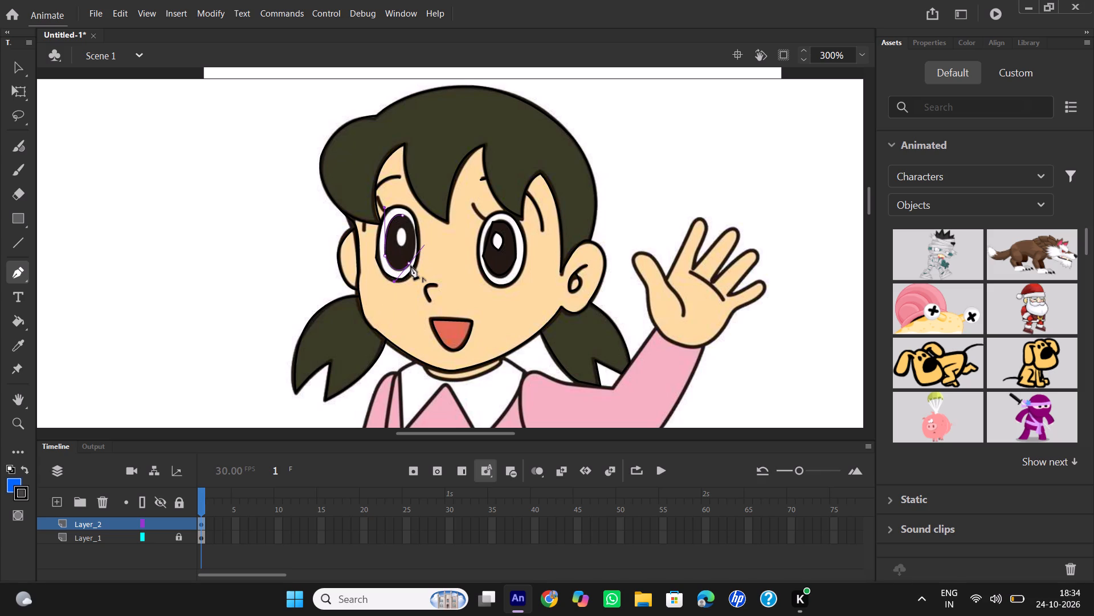
left_click(411, 263)
left_click_drag(405, 217, 383, 209)
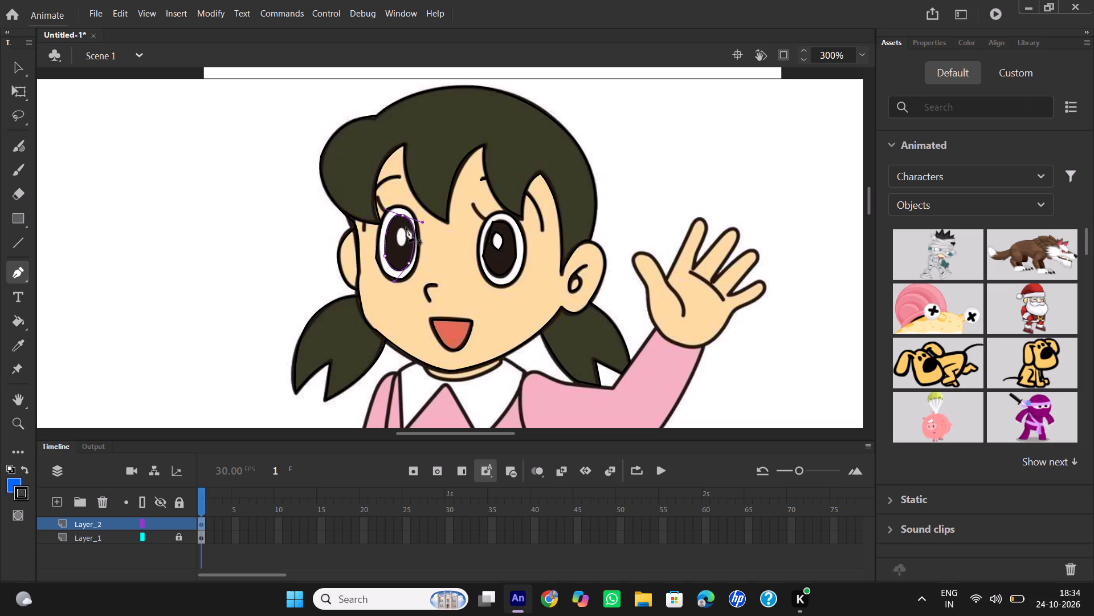
double_click(402, 217)
Bend the nose-side segment of the far eye's pupil outline outward with the Selection tool to match the reference curve.
left_click(21, 69)
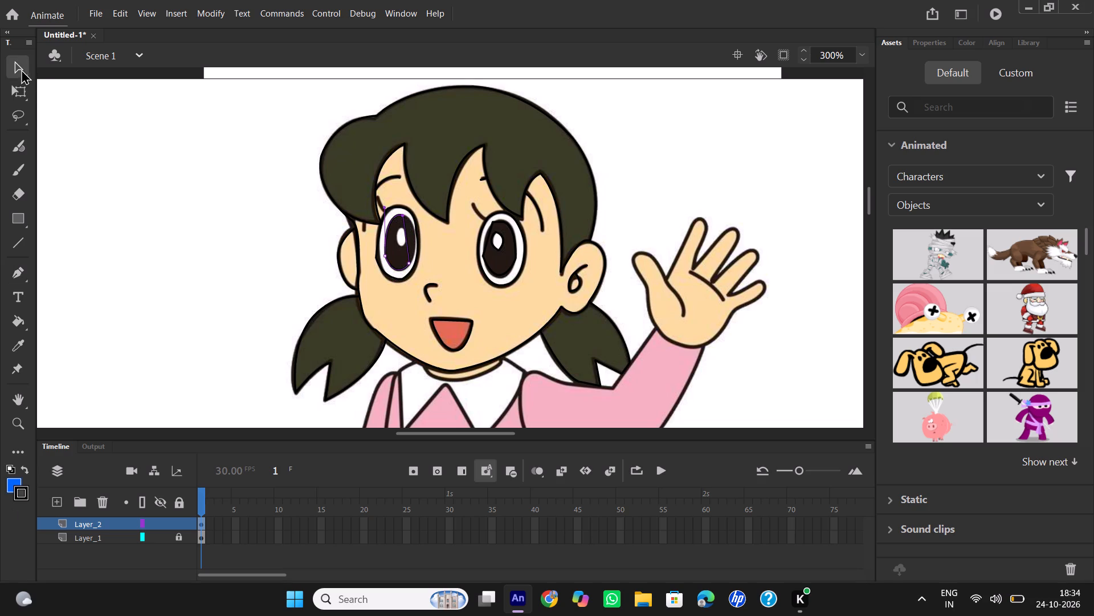
left_click_drag(407, 243, 411, 242)
left_click_drag(411, 242, 415, 242)
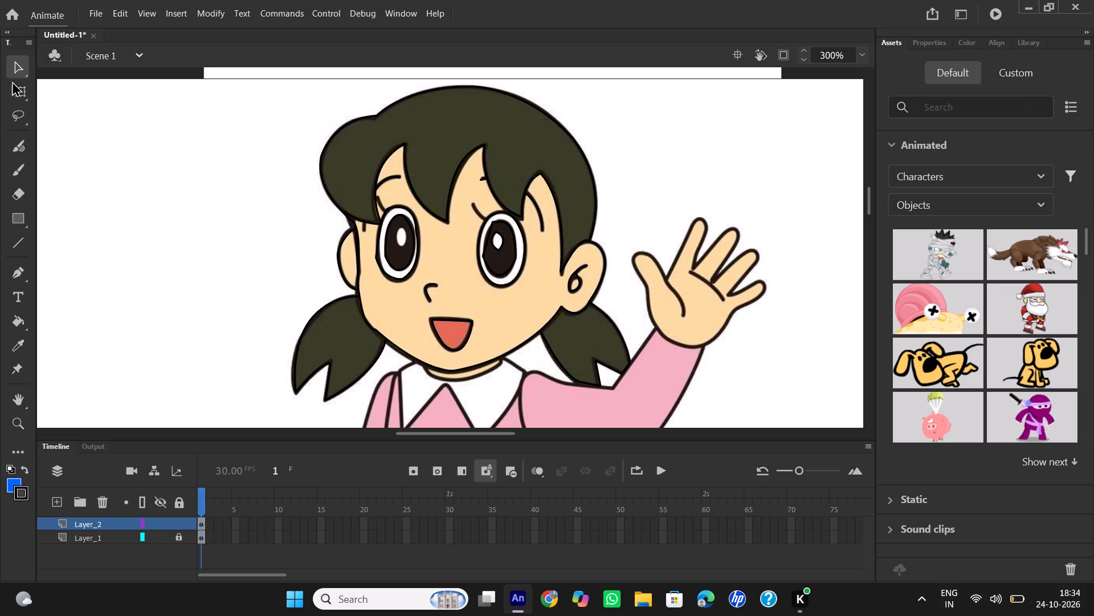
Trace the white highlight inside the far eye's pupil with the Pen tool, from its top to its bottom and back.
left_click(22, 268)
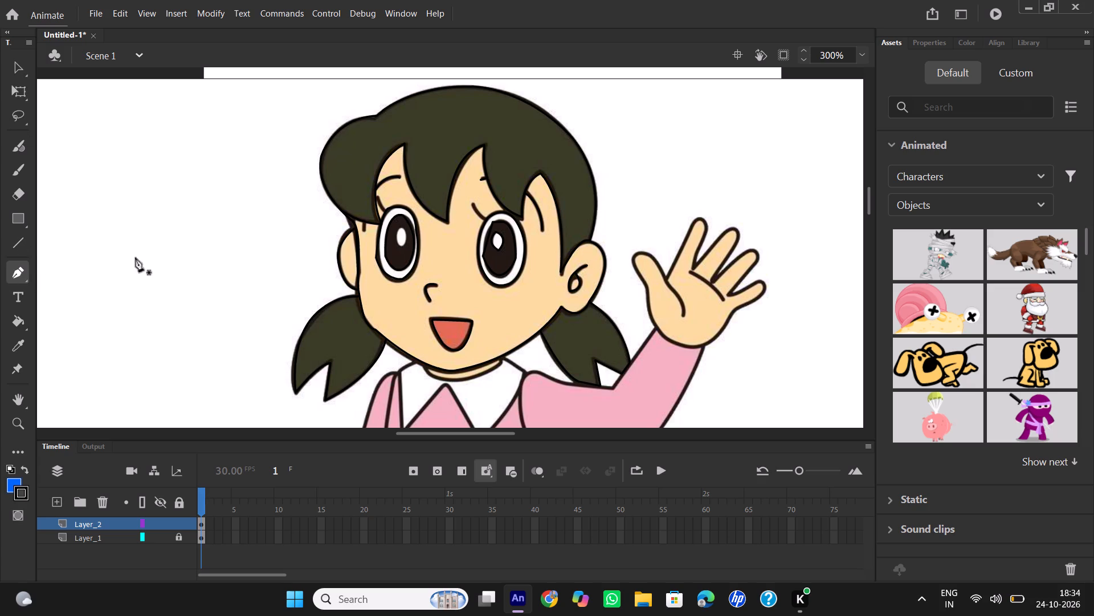
left_click(401, 227)
left_click_drag(401, 248, 407, 260)
left_click_drag(407, 260, 410, 262)
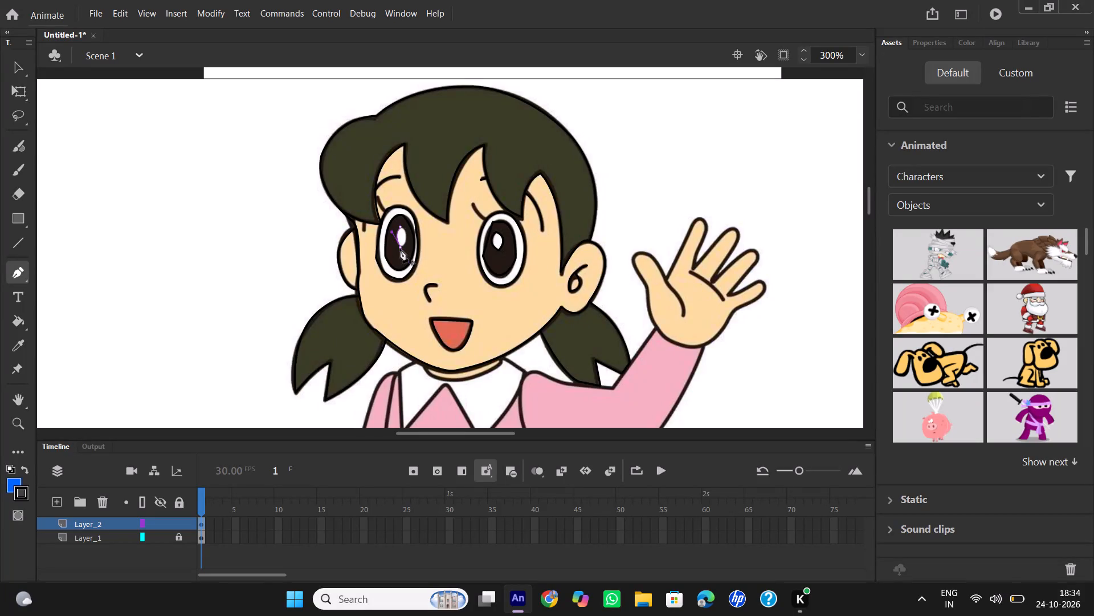
left_click(401, 247)
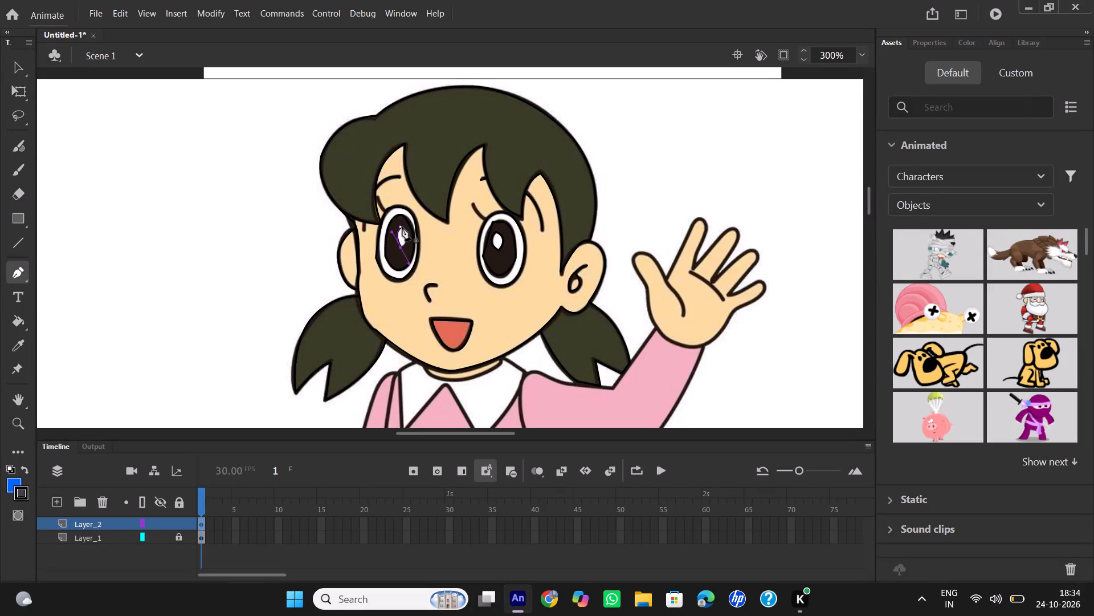
left_click_drag(401, 228, 390, 217)
double_click(399, 226)
Remove the straight segment running through the far eye's highlight with the Selection tool.
left_click(22, 69)
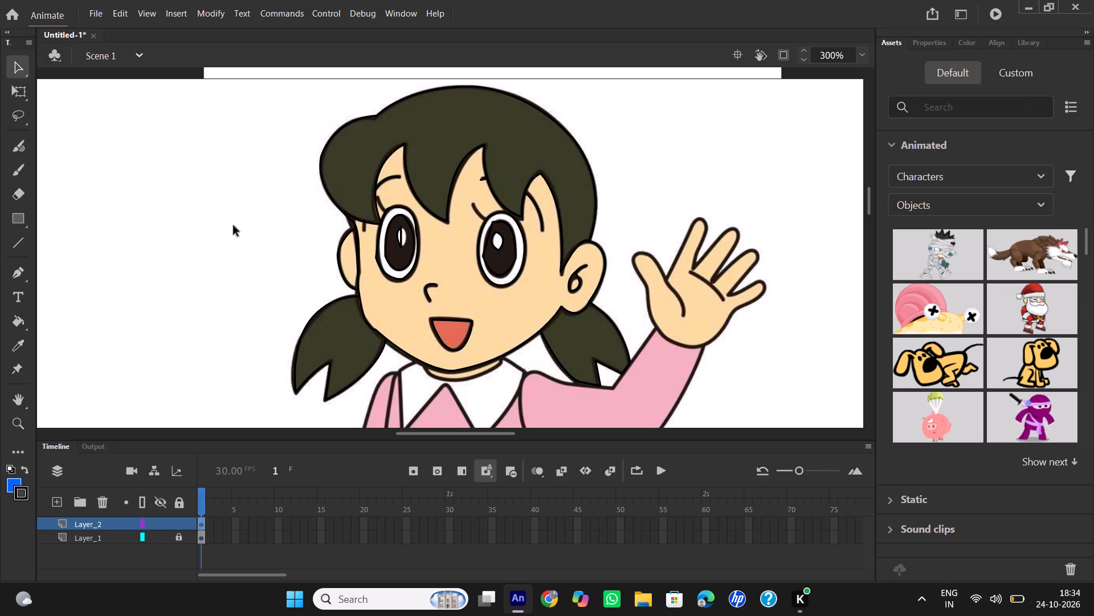
left_click(401, 238)
Examine the traced head linework on Layer_2 by selecting it all, and by temporarily hiding the Layer_1 reference image.
left_click(22, 80)
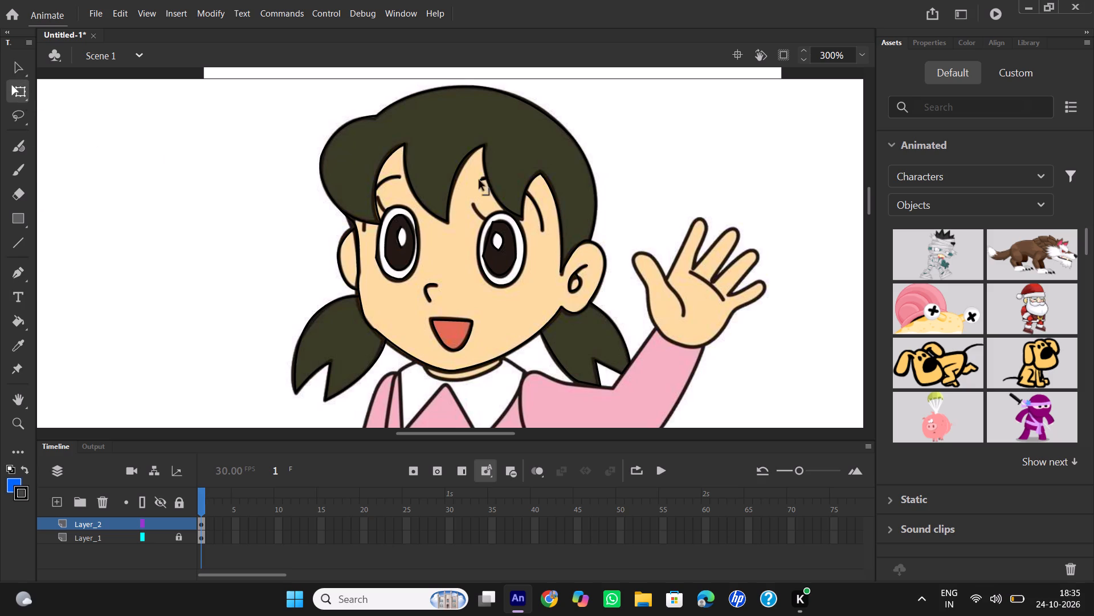
left_click(256, 73)
left_click(21, 72)
left_click_drag(243, 72, 707, 449)
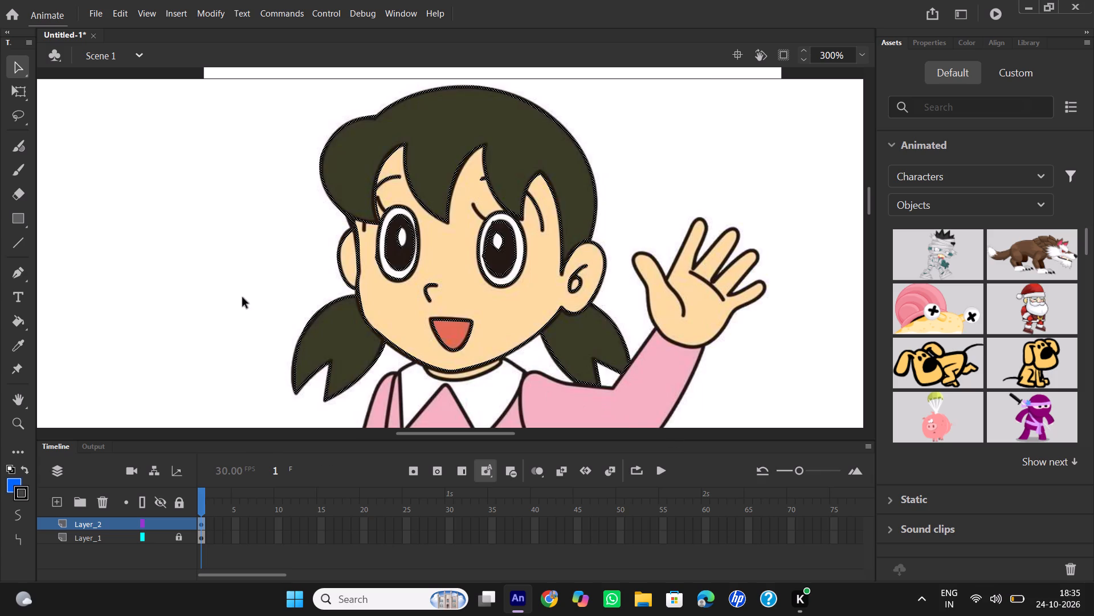
left_click(230, 271)
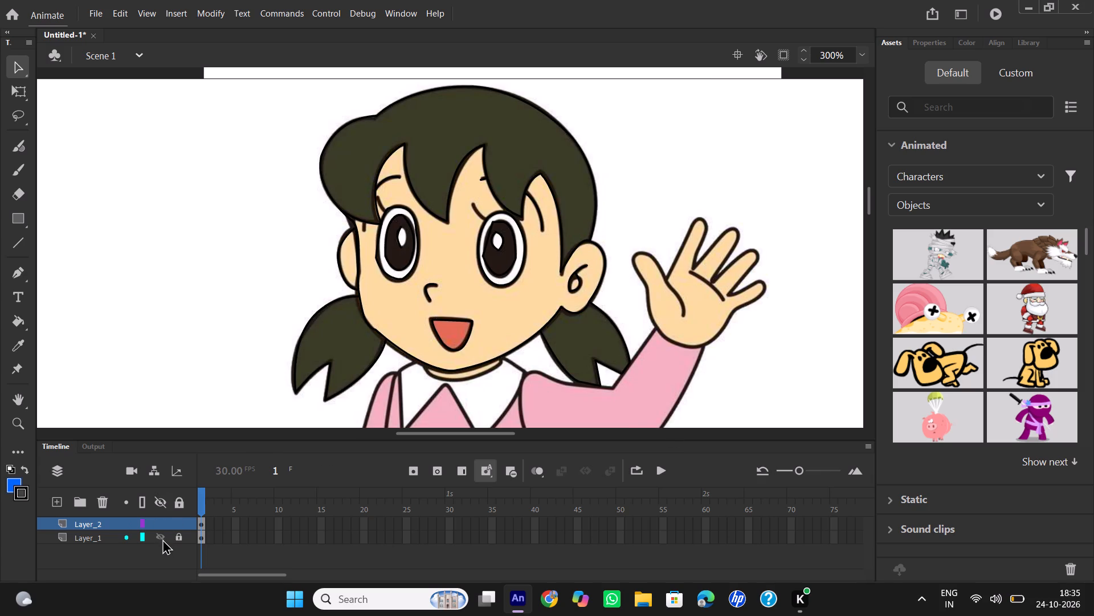
left_click(161, 536)
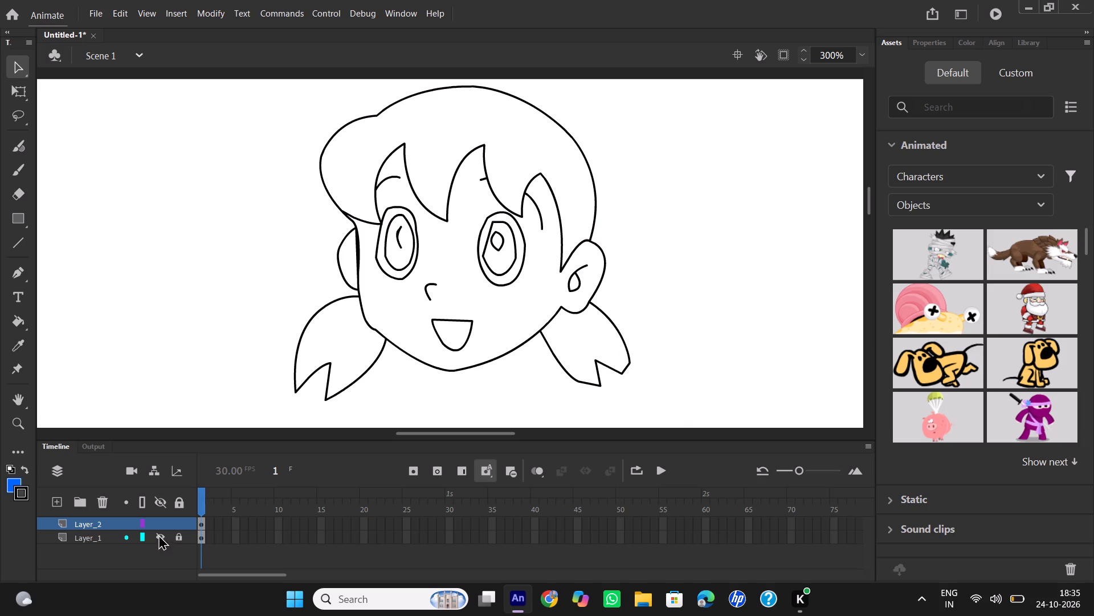
left_click(158, 534)
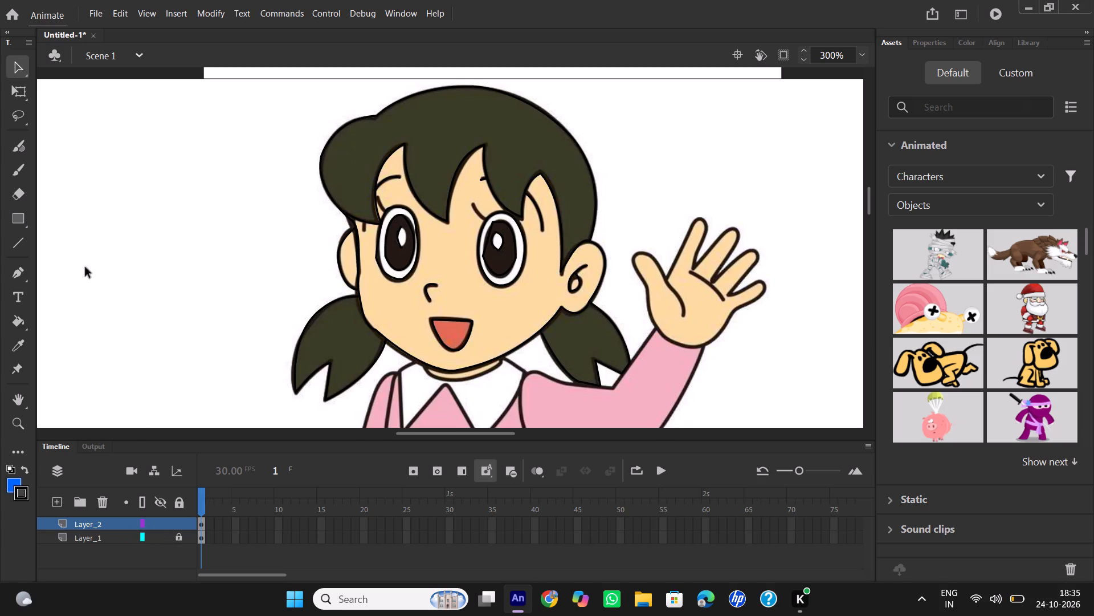